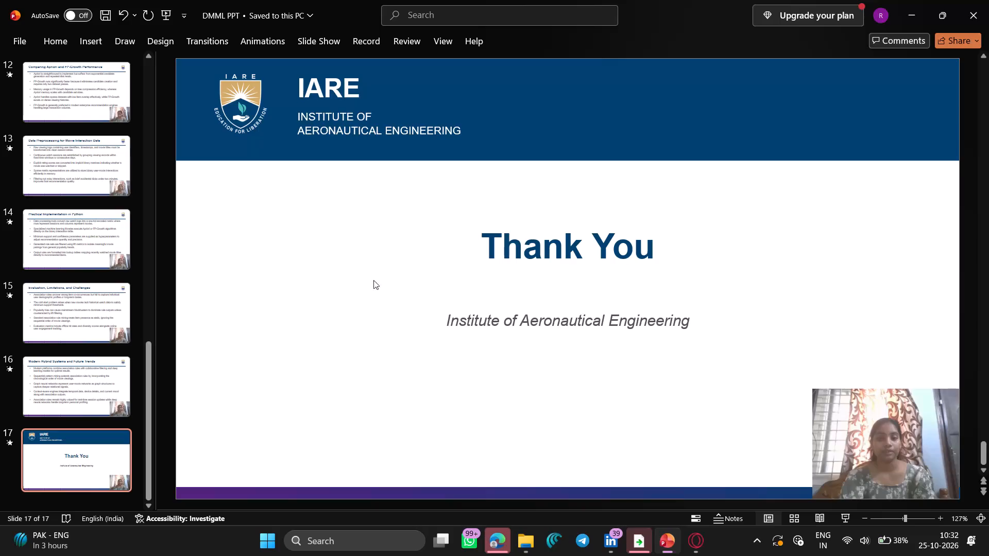
# Play the start of the DMML video from the Downloads folder to check it, and return to the DMML PPT presentation.
pyautogui.click(524, 547)
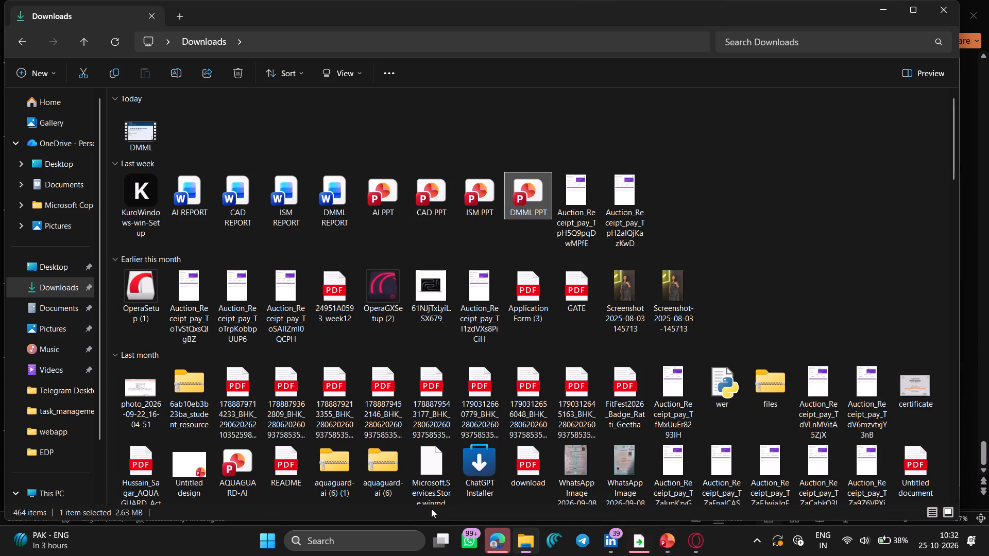
pyautogui.doubleClick(137, 127)
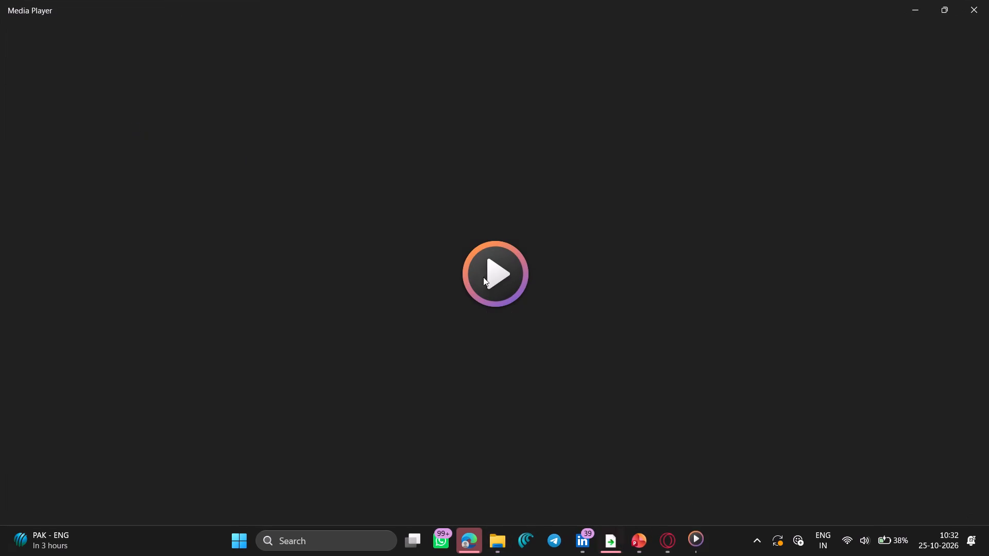
pyautogui.click(489, 282)
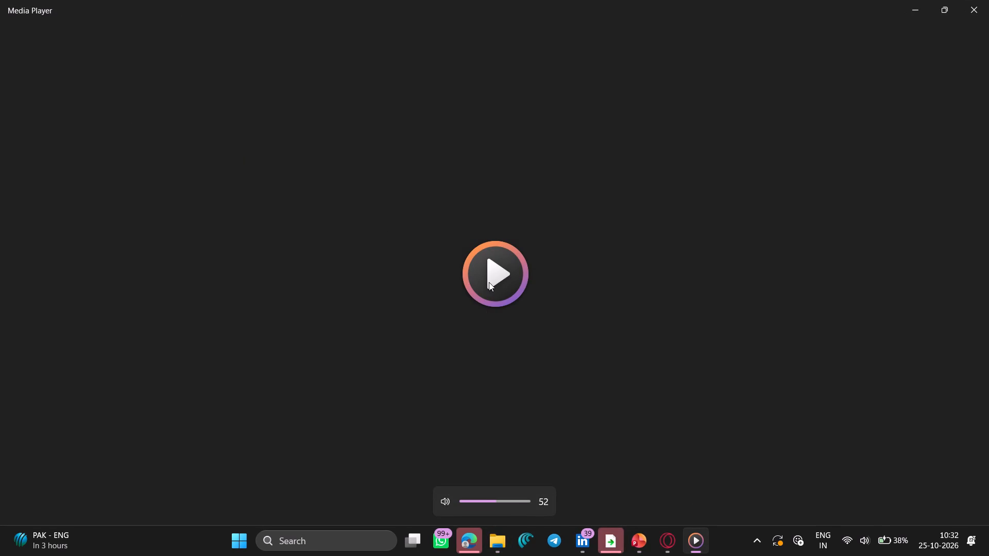
pyautogui.click(507, 284)
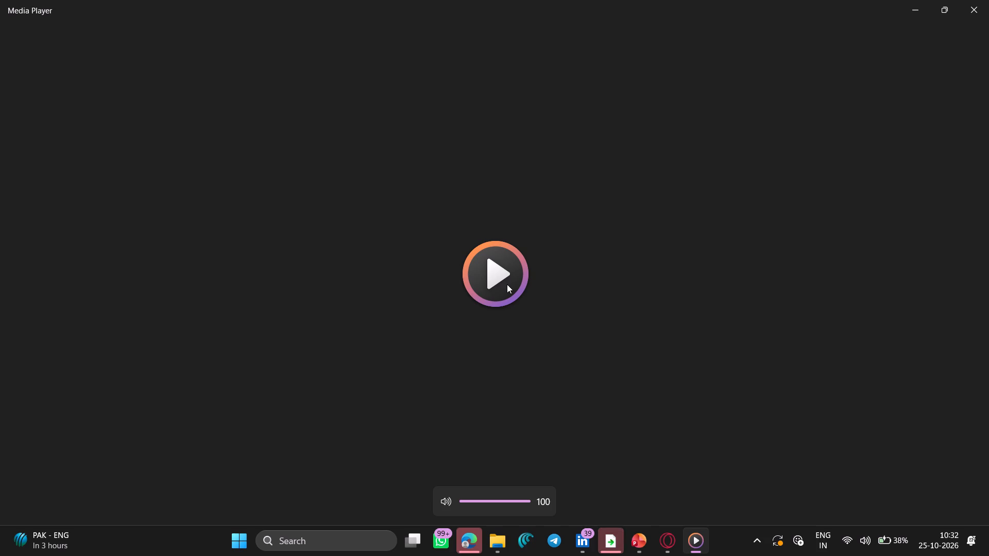
pyautogui.click(507, 284)
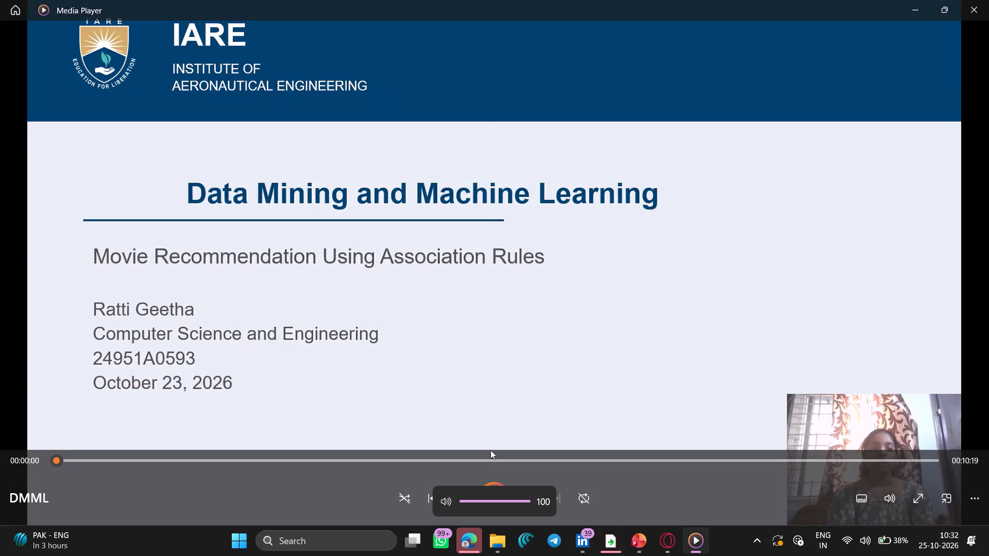
pyautogui.click(551, 316)
pyautogui.click(528, 429)
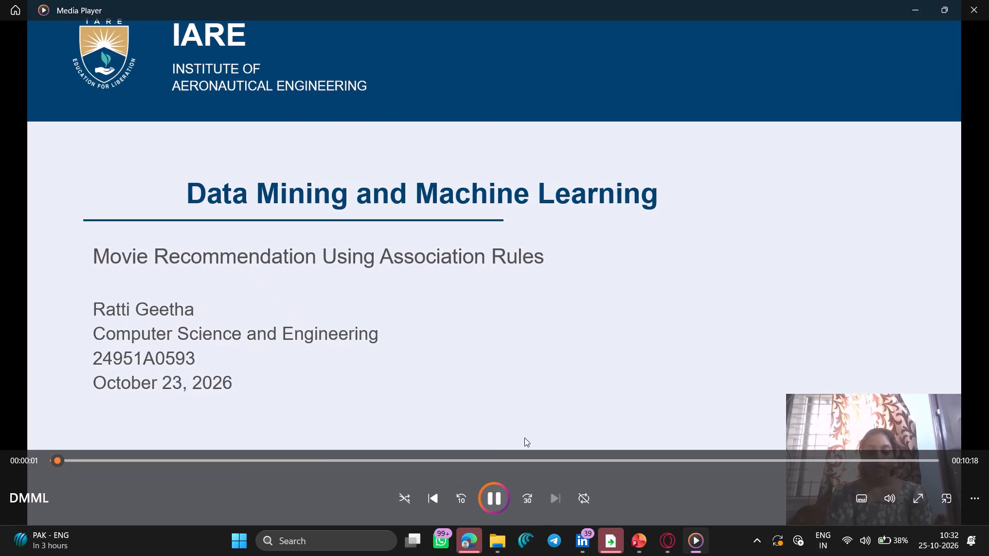
pyautogui.click(492, 504)
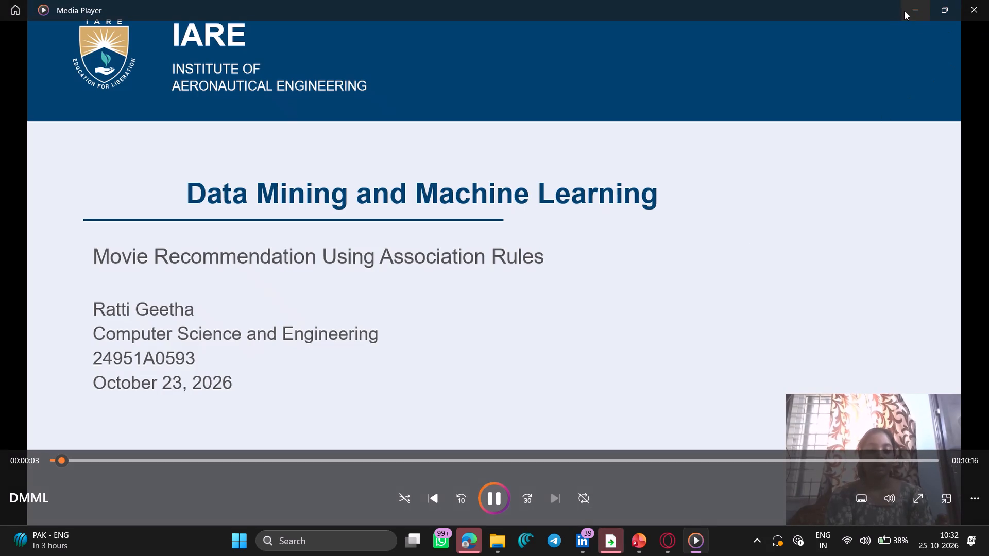
pyautogui.click(904, 11)
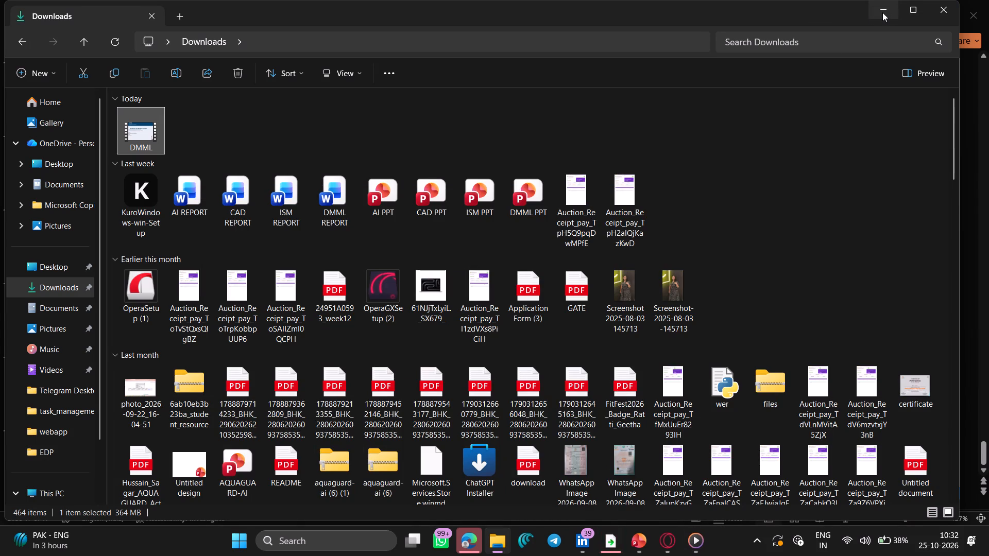
pyautogui.click(882, 12)
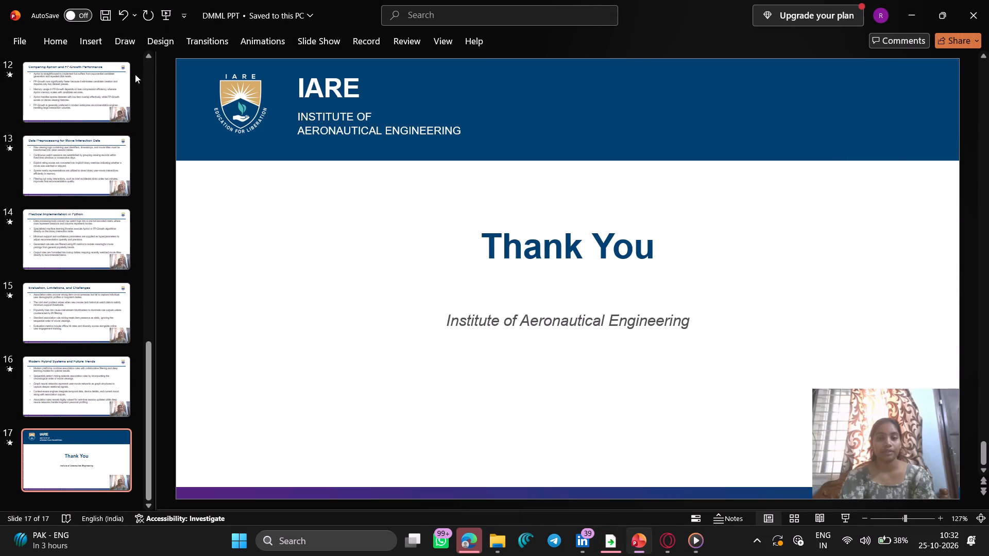
# Close the DMML PPT presentation, saving its changes in the Downloads folder.
pyautogui.click(976, 12)
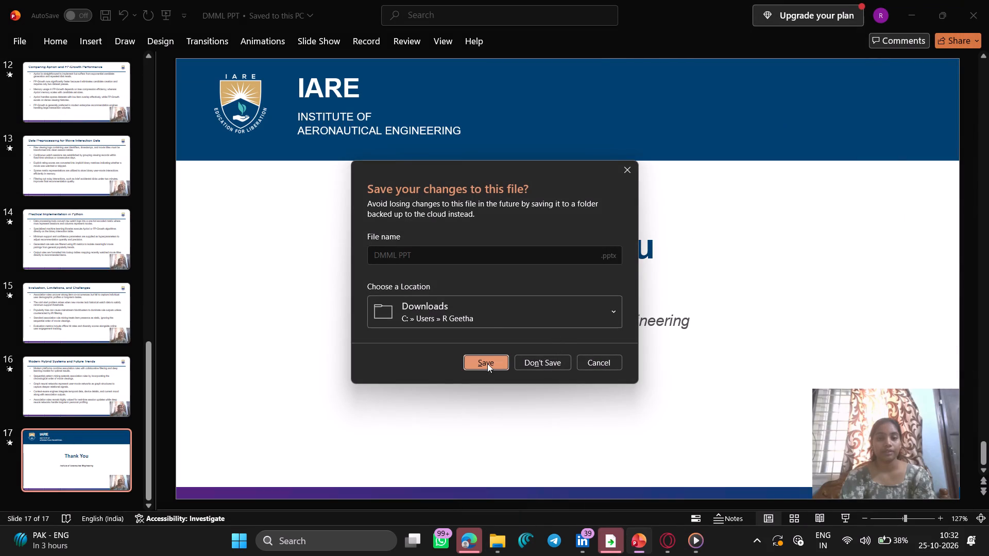
pyautogui.click(484, 363)
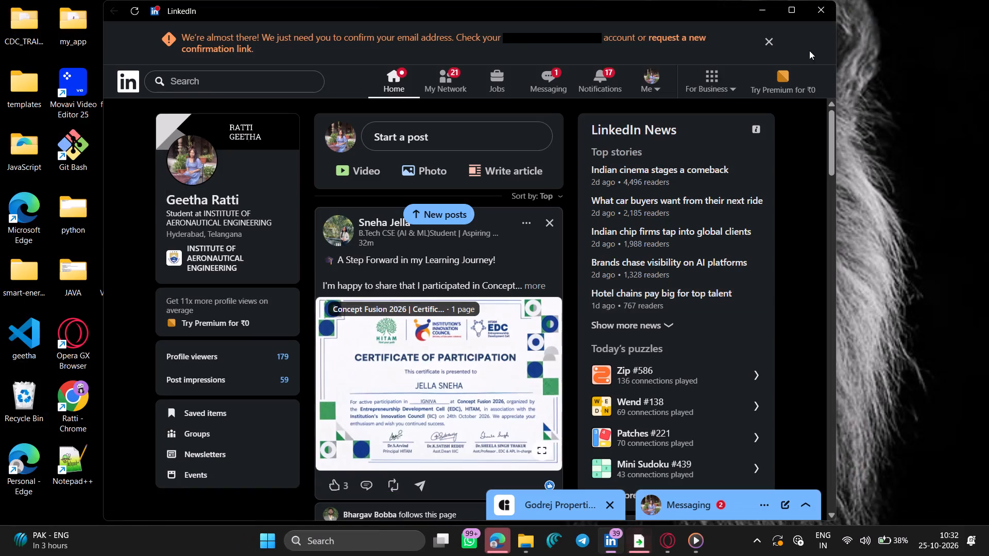
# Close the LinkedIn window and the Media Player window, and try to close the Edge window.
pyautogui.click(820, 6)
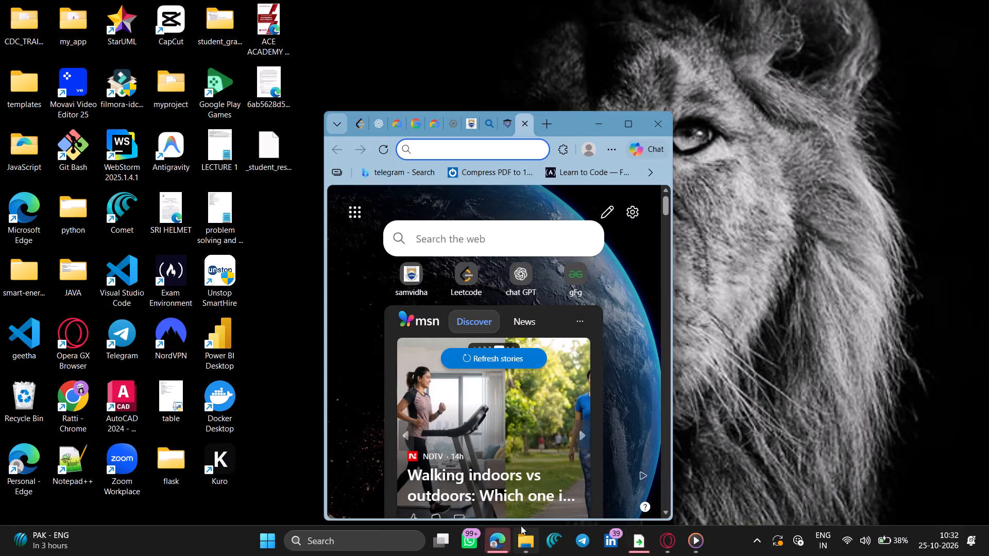
pyautogui.click(525, 531)
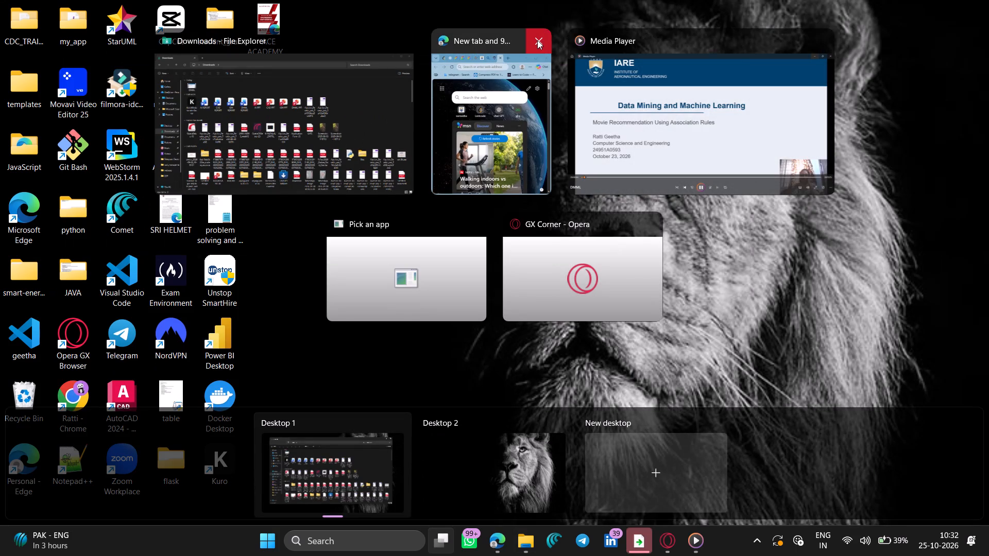
pyautogui.click(537, 40)
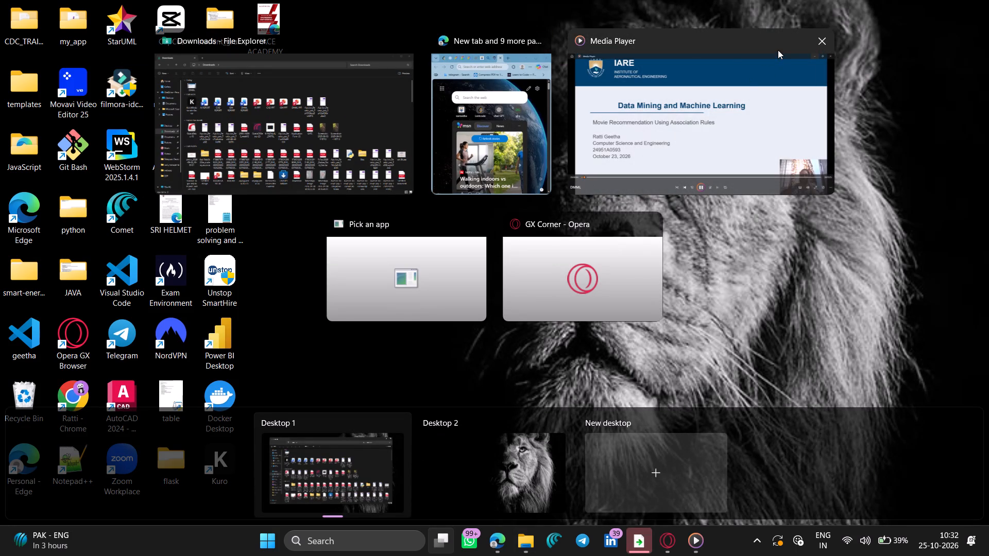
pyautogui.click(824, 39)
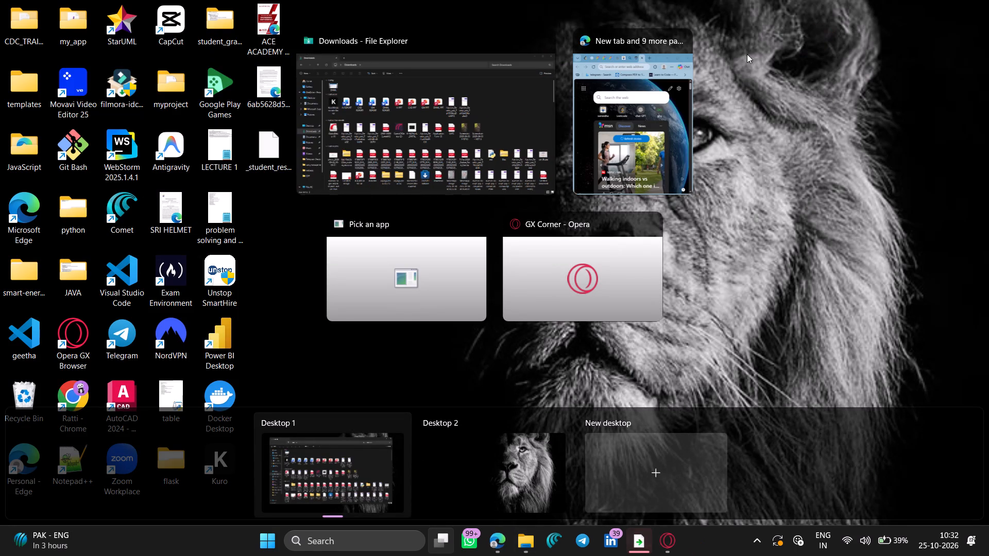
# Open the ISM PPT presentation from the Downloads folder in PowerPoint and enable editing.
pyautogui.click(427, 120)
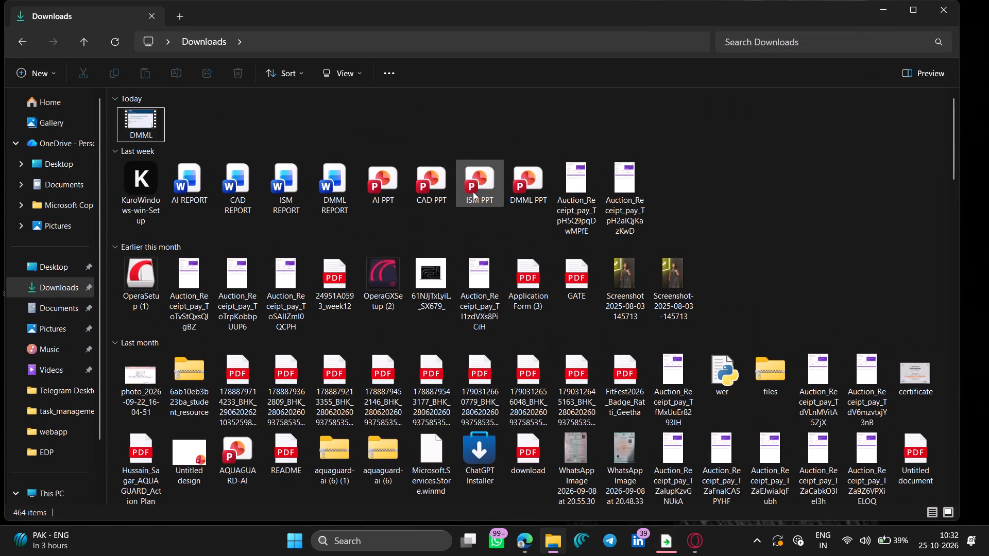
pyautogui.doubleClick(473, 192)
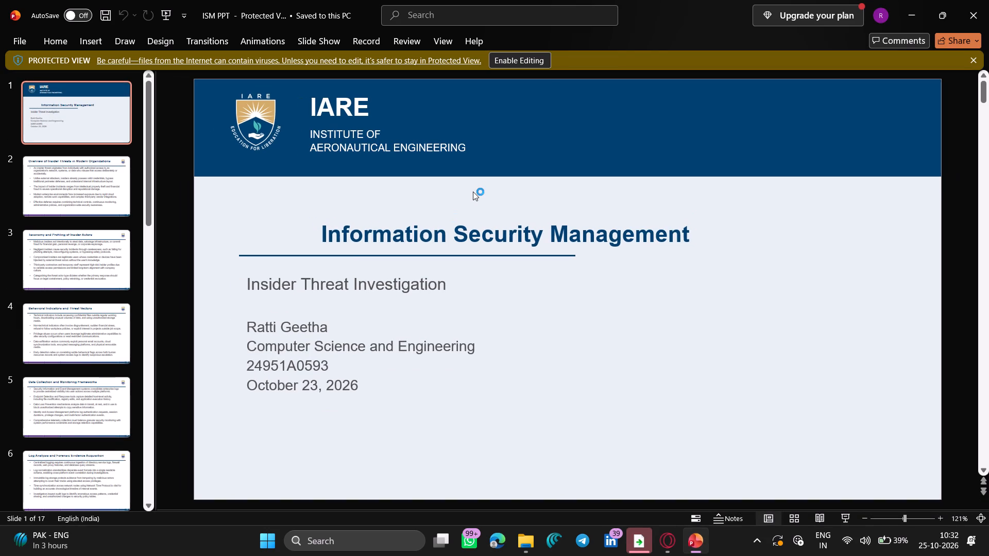
pyautogui.click(526, 61)
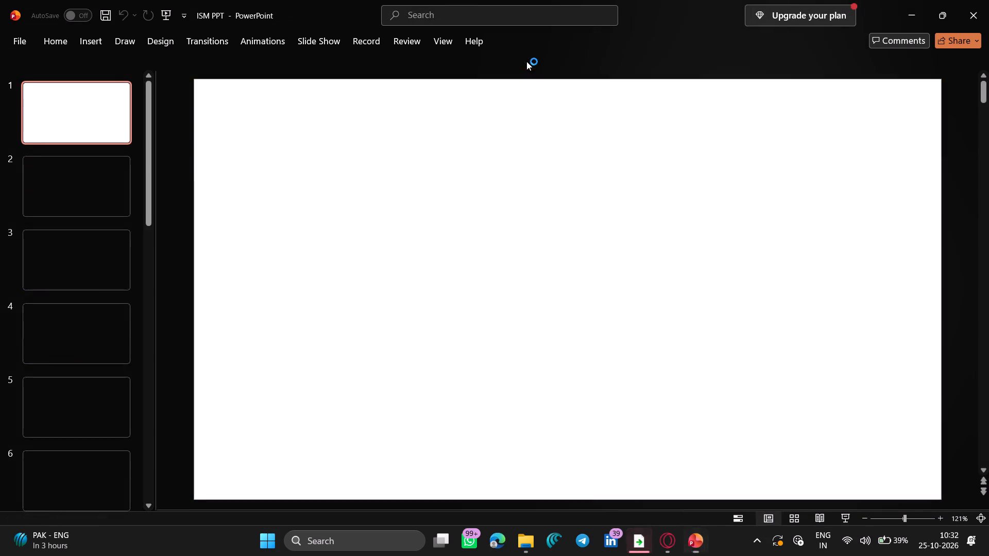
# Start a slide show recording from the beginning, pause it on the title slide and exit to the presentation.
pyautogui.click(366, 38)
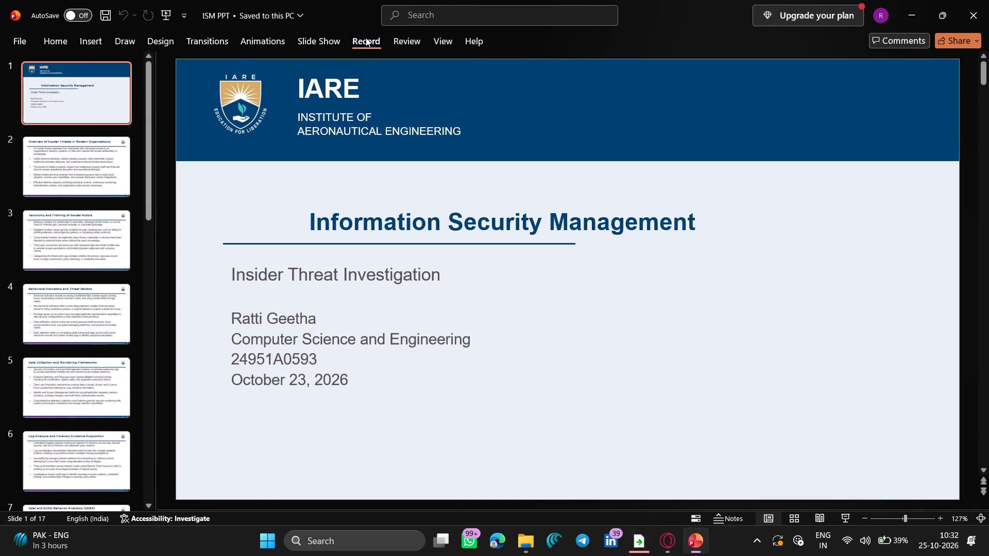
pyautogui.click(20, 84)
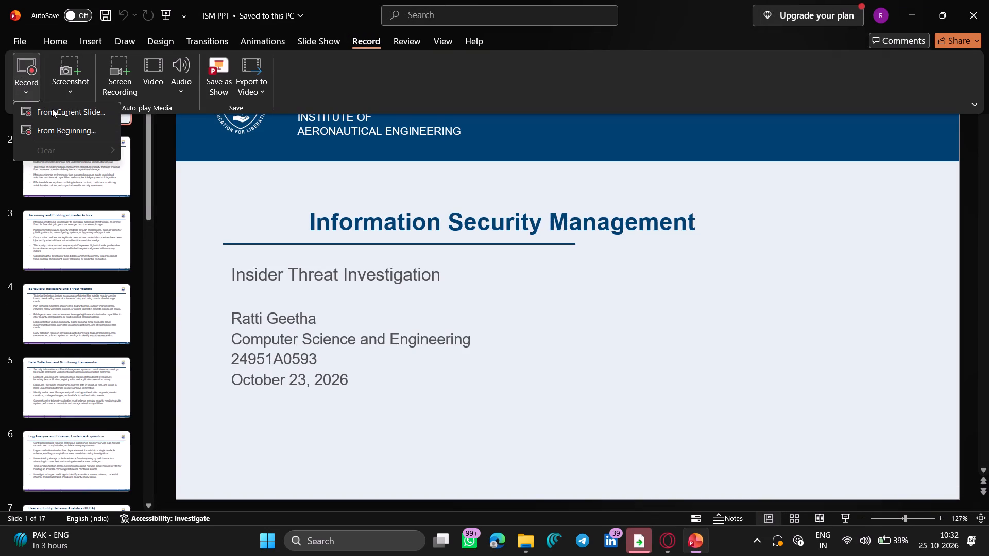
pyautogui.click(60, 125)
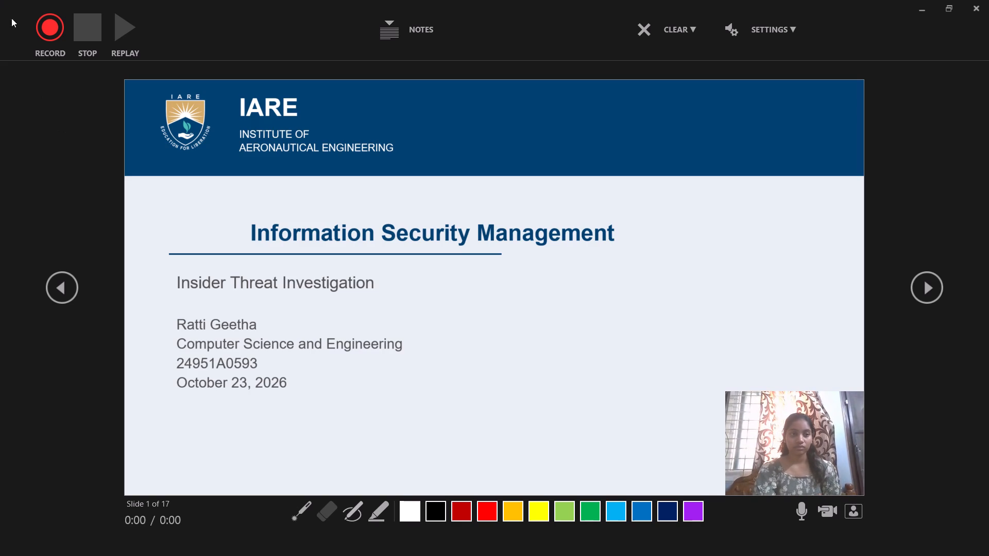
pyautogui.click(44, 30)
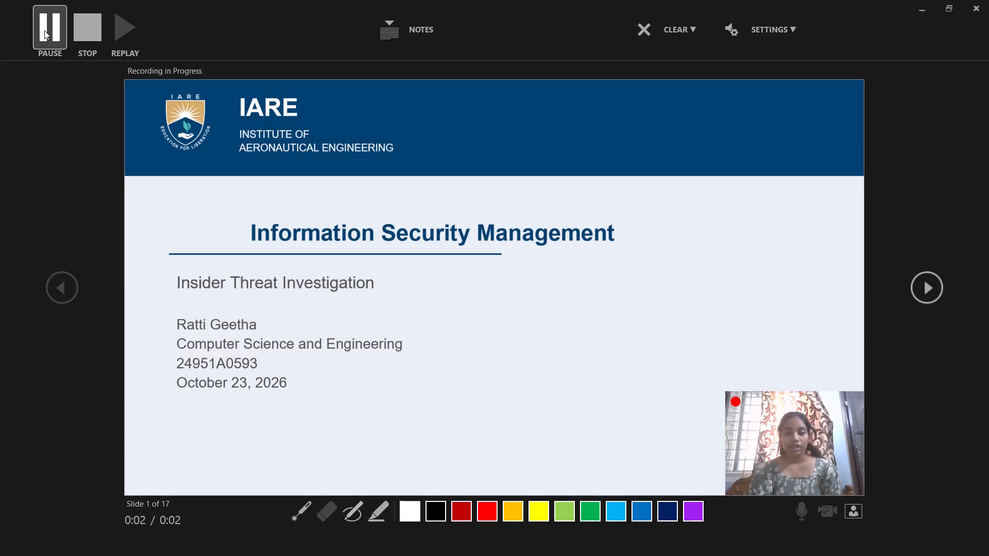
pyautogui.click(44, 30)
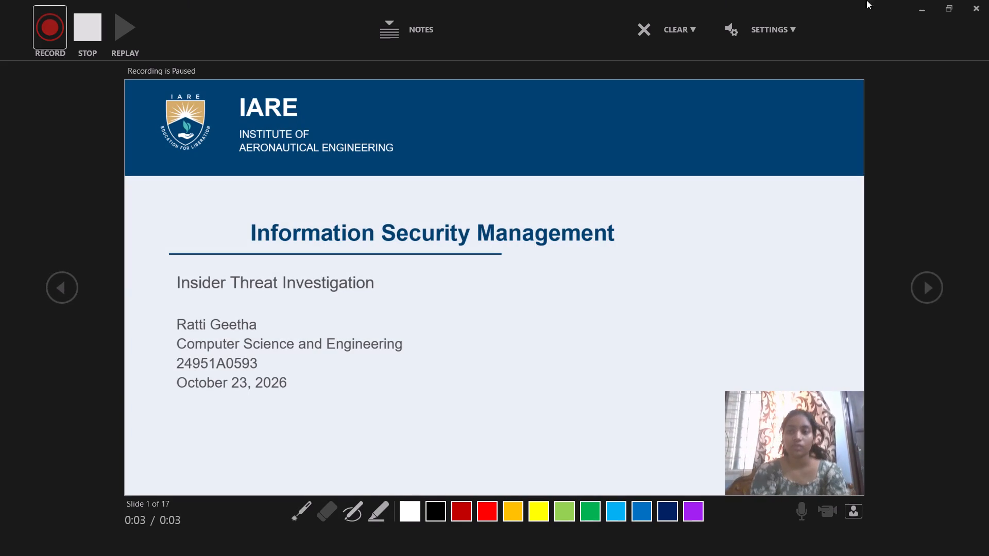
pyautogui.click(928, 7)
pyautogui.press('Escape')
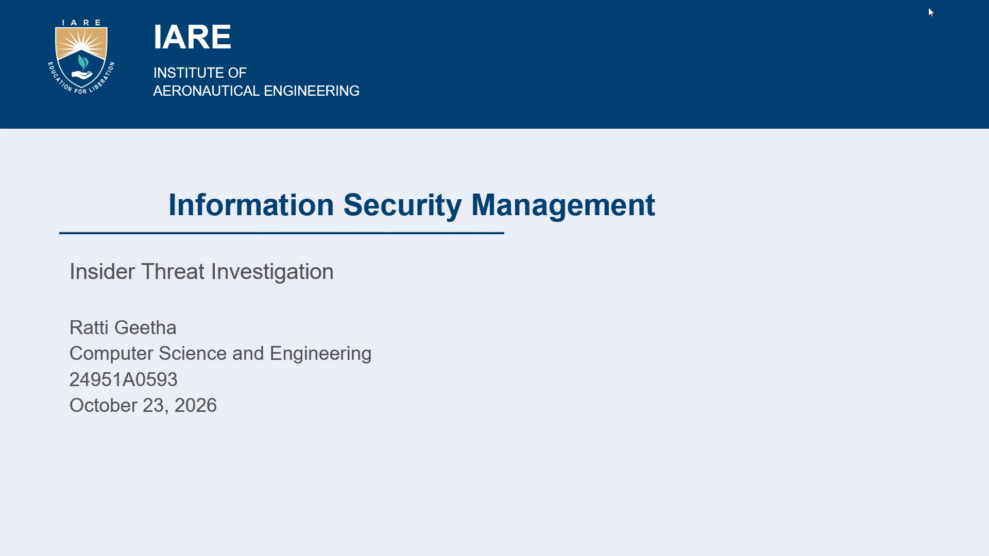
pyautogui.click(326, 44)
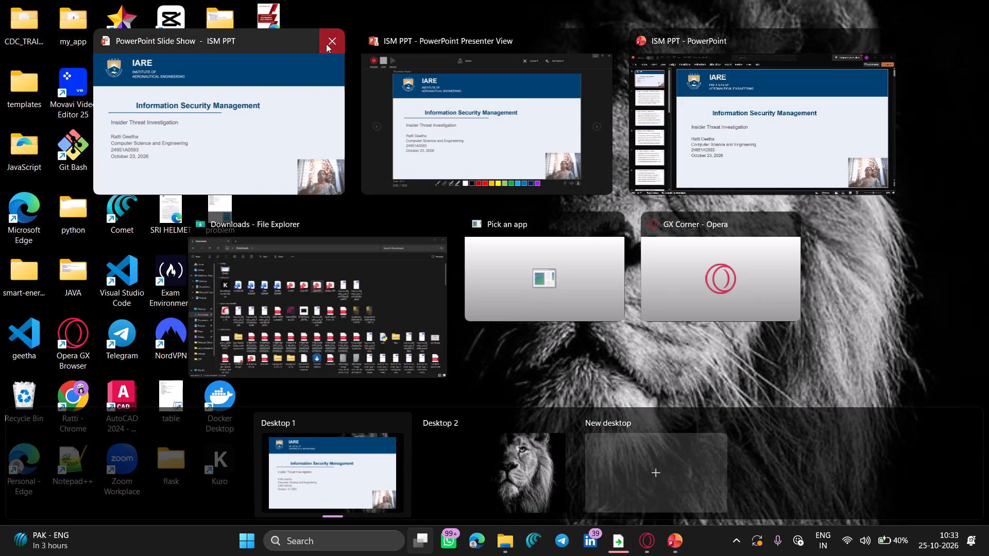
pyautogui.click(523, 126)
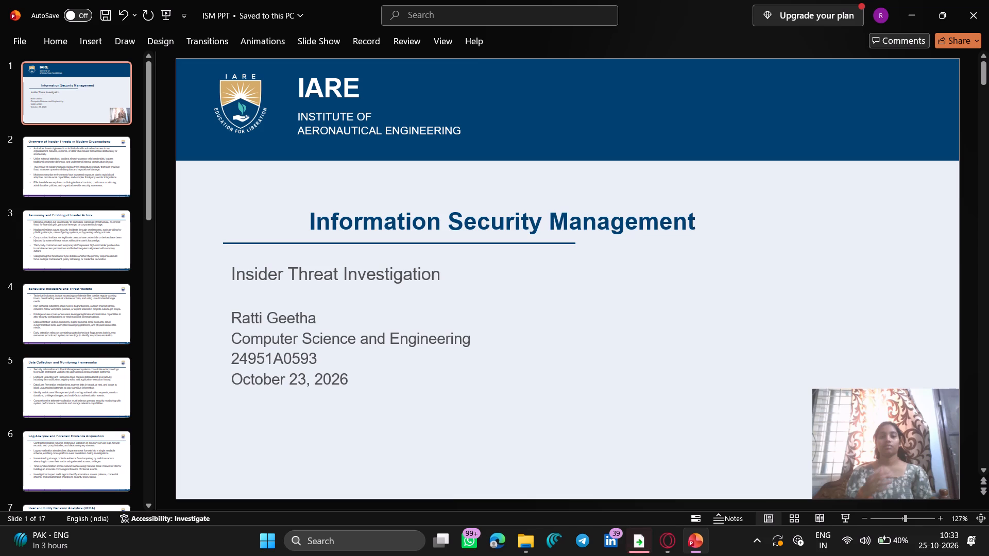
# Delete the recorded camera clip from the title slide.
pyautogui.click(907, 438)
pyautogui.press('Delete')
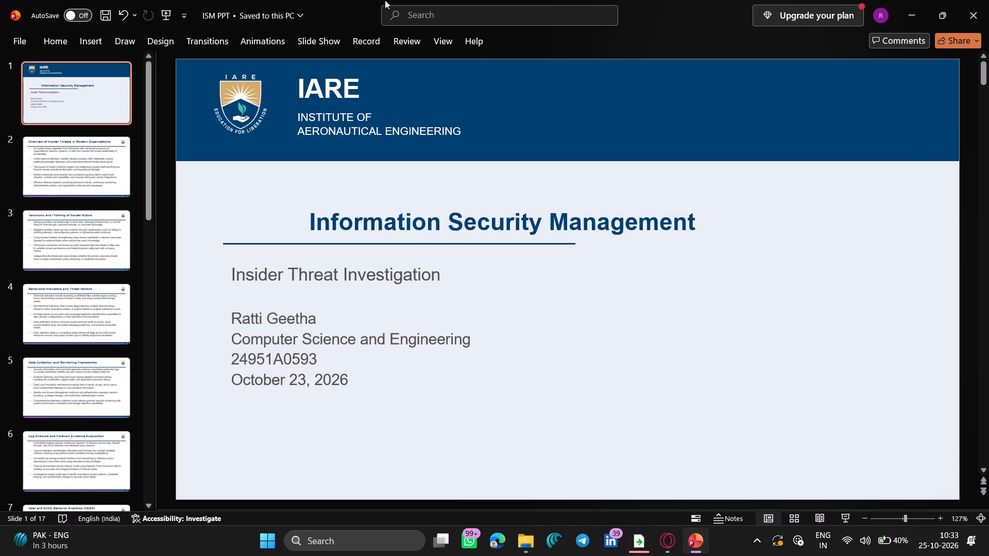
# Record the slide show from the beginning with camera narration, presenting the title slide and advancing to slide 2.
pyautogui.click(373, 37)
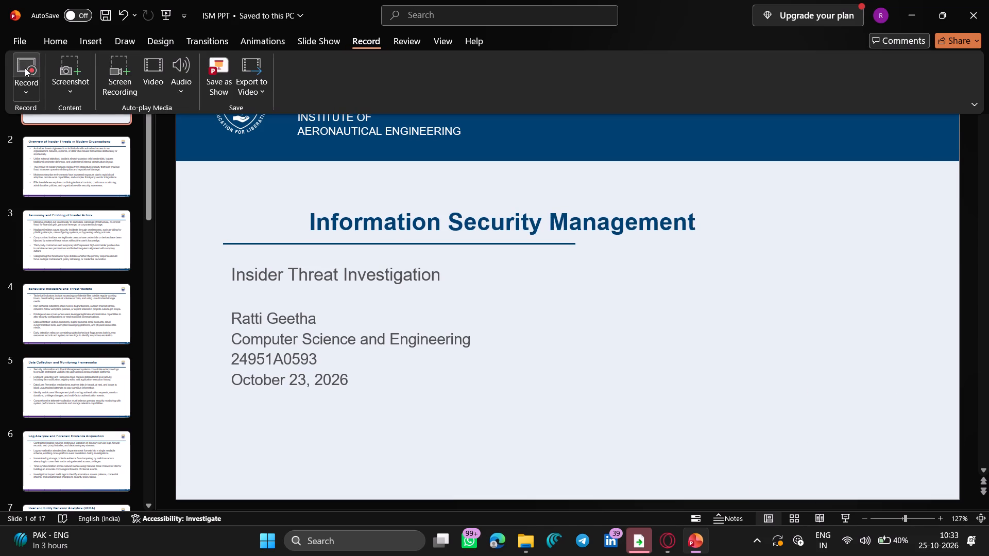
pyautogui.click(32, 88)
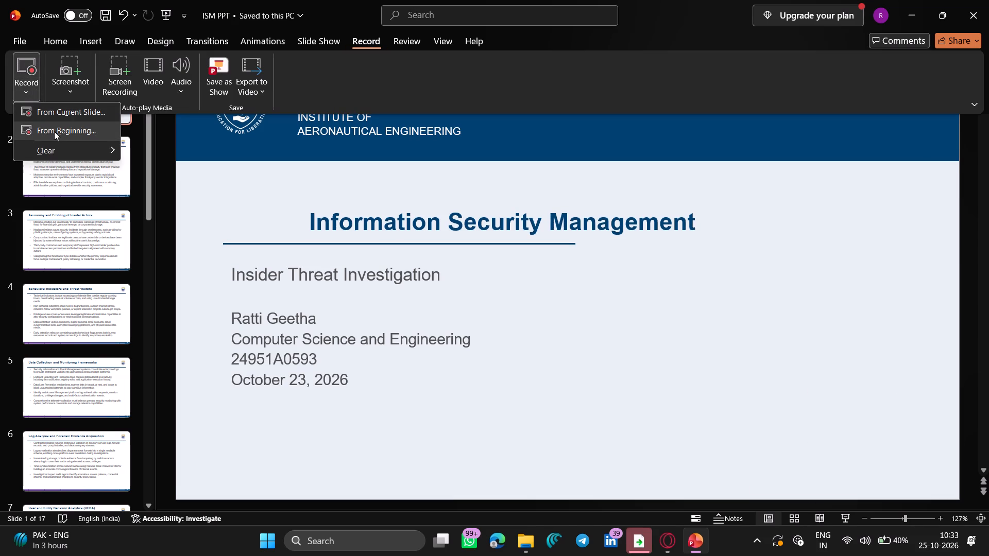
pyautogui.click(54, 131)
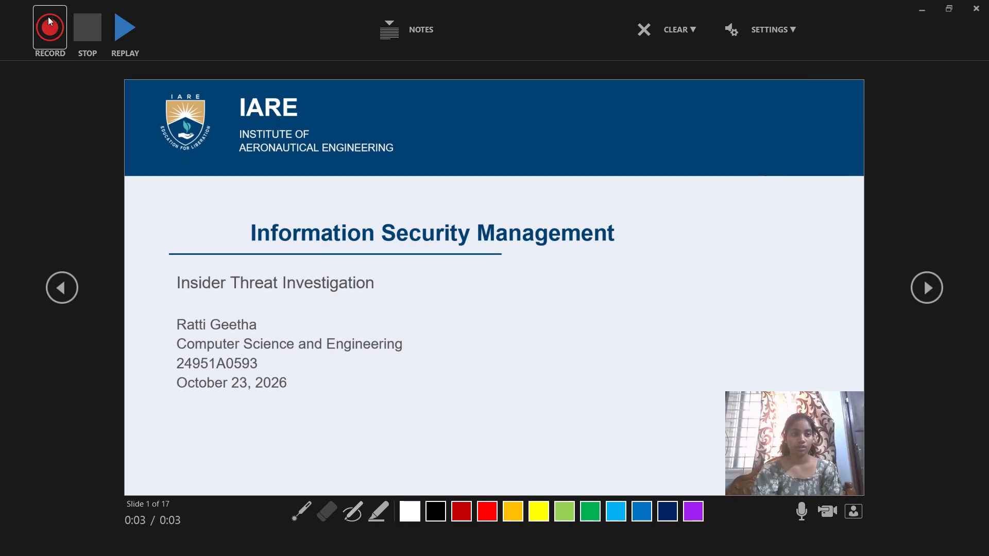
pyautogui.click(48, 16)
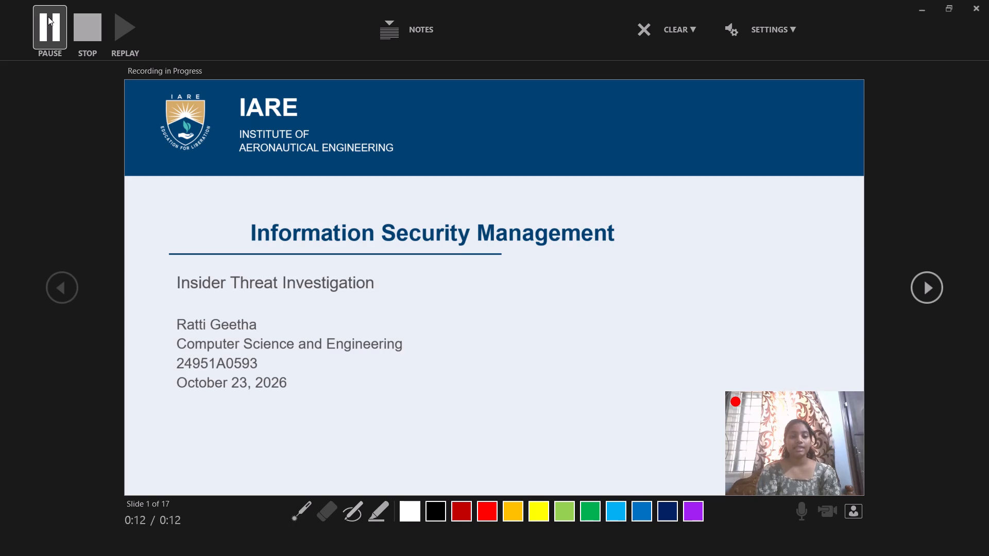
pyautogui.press('Right')
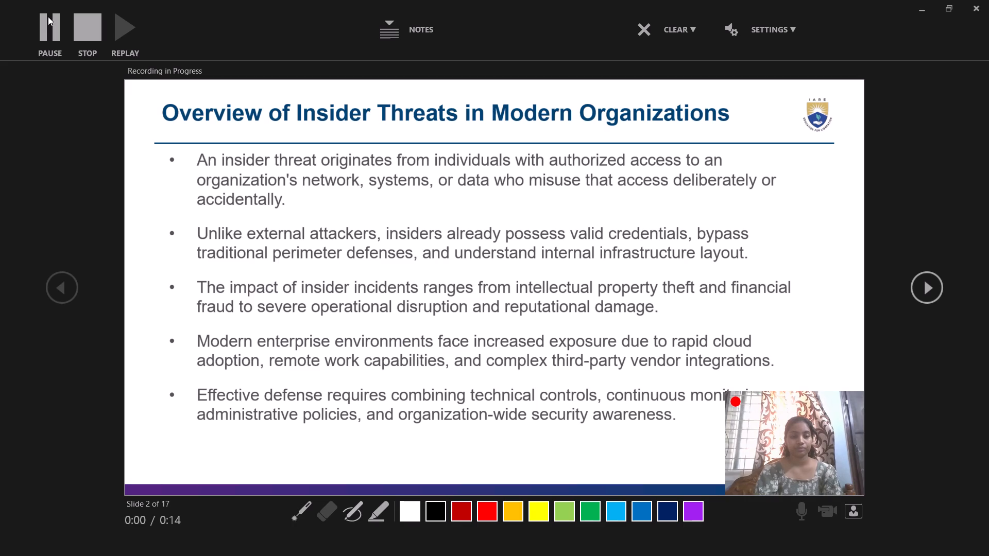
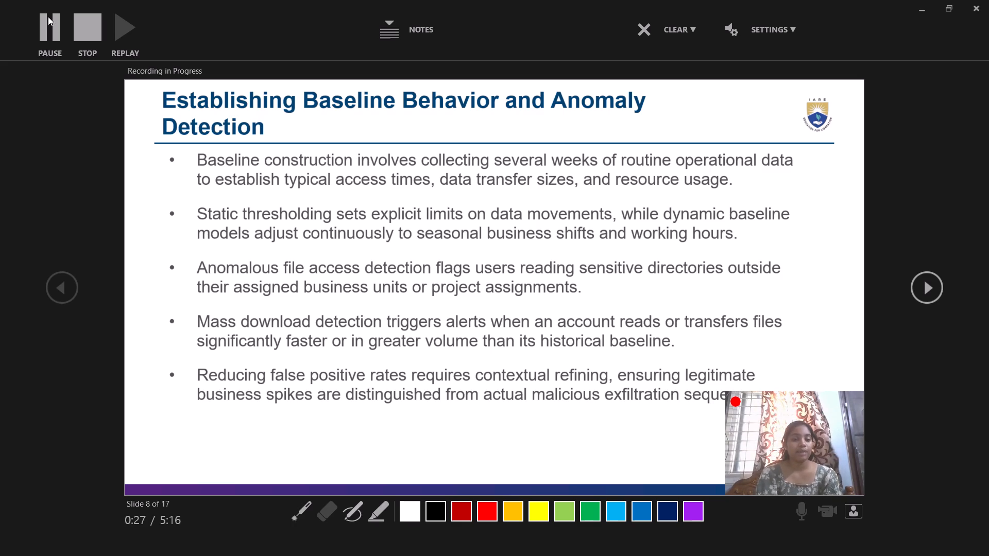
# Finish narrating slide 8 on baseline behavior and advance the ongoing recording to slide 9, Role-Based Access Control and Least Privilege.
pyautogui.press('Right')
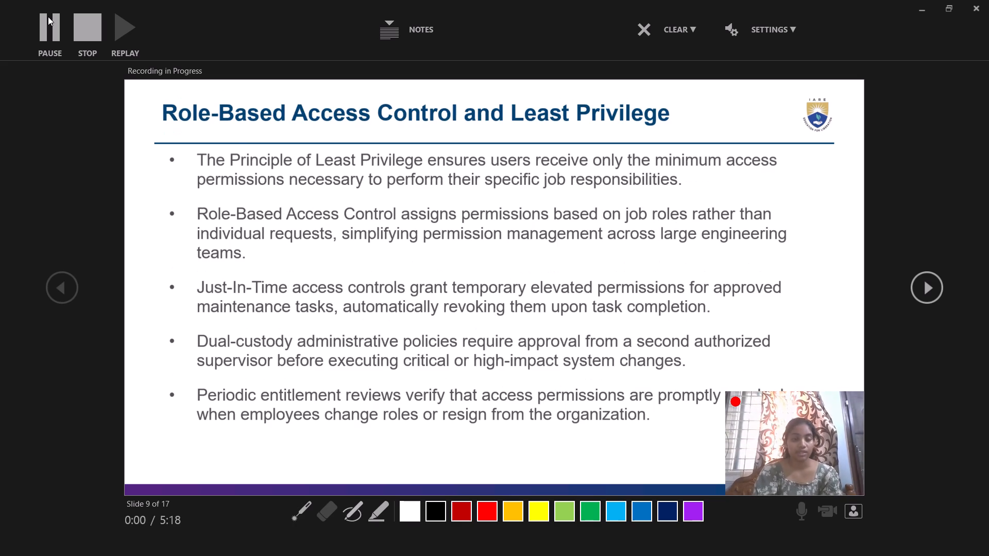
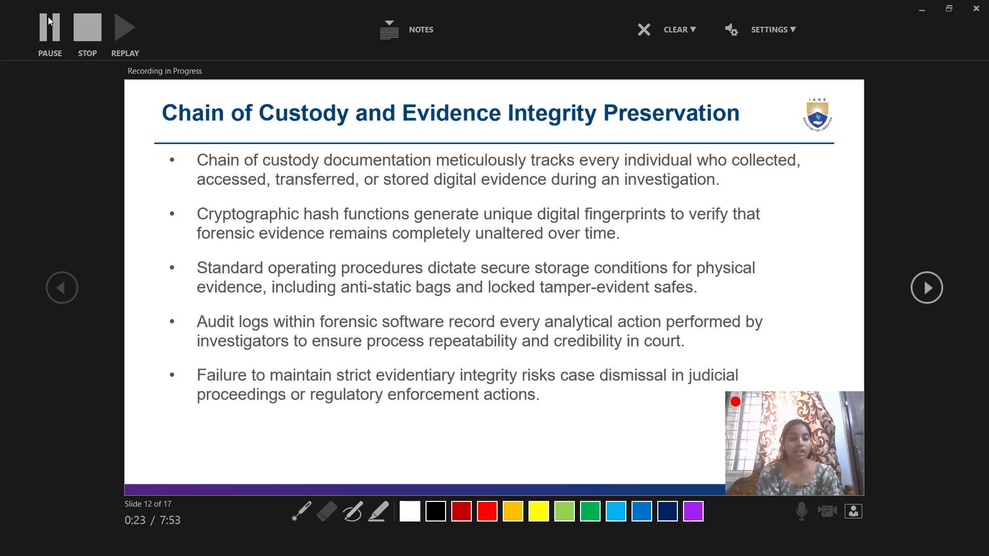
# Narrate slides 12 through 15, from Chain of Custody to Case Studies, and advance the ongoing recording to slide 16, Building a Comprehensive Insider Threat Program.
pyautogui.press('Right')
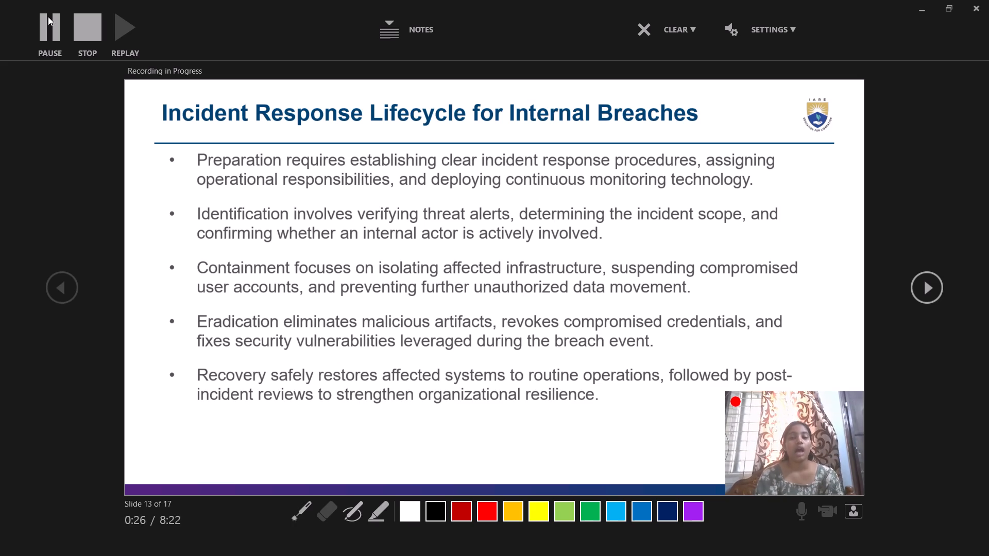
pyautogui.press('Right')
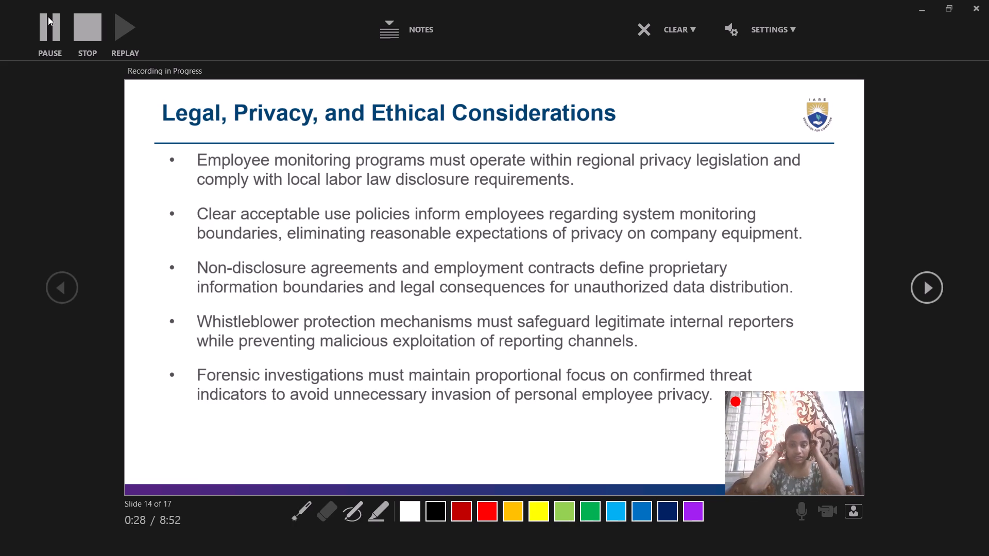
pyautogui.press('Right')
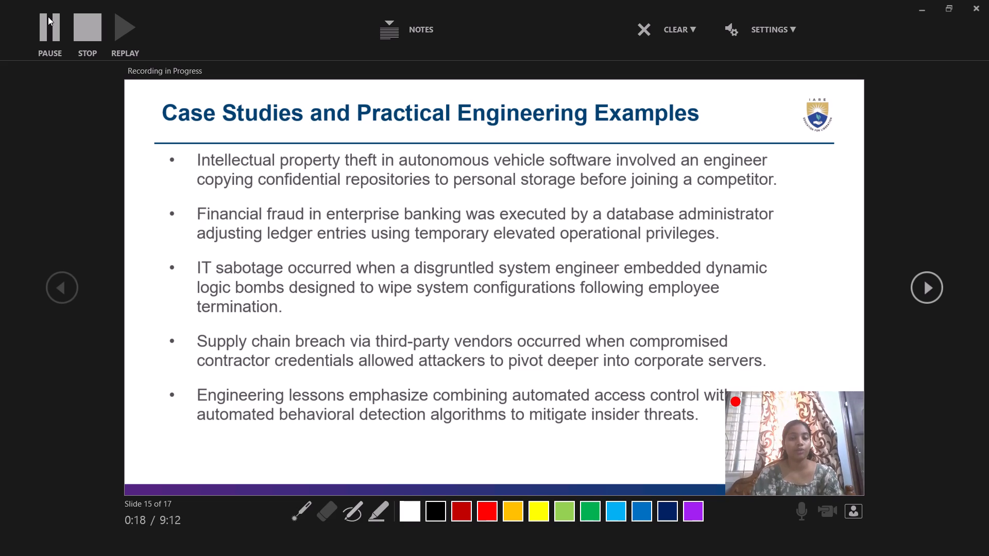
pyautogui.press('Right')
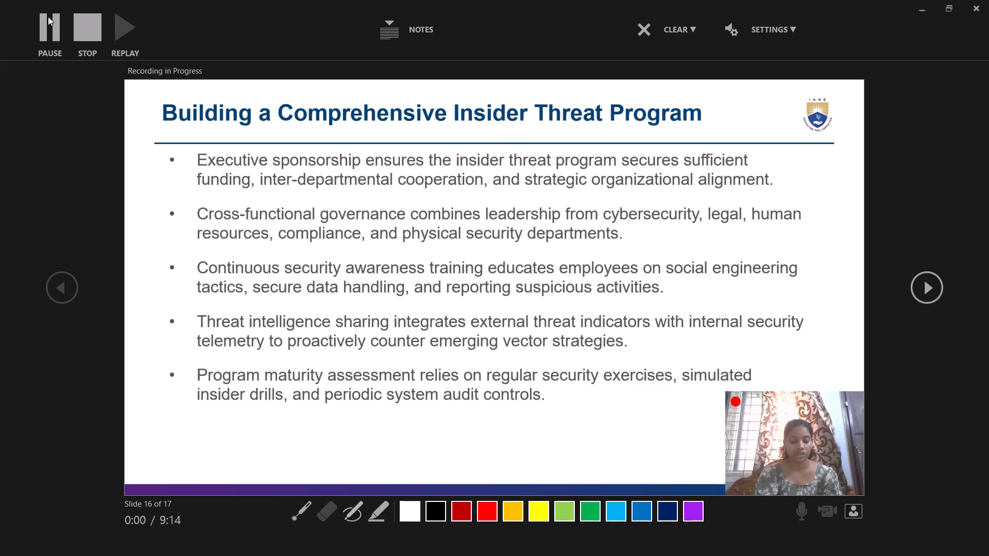
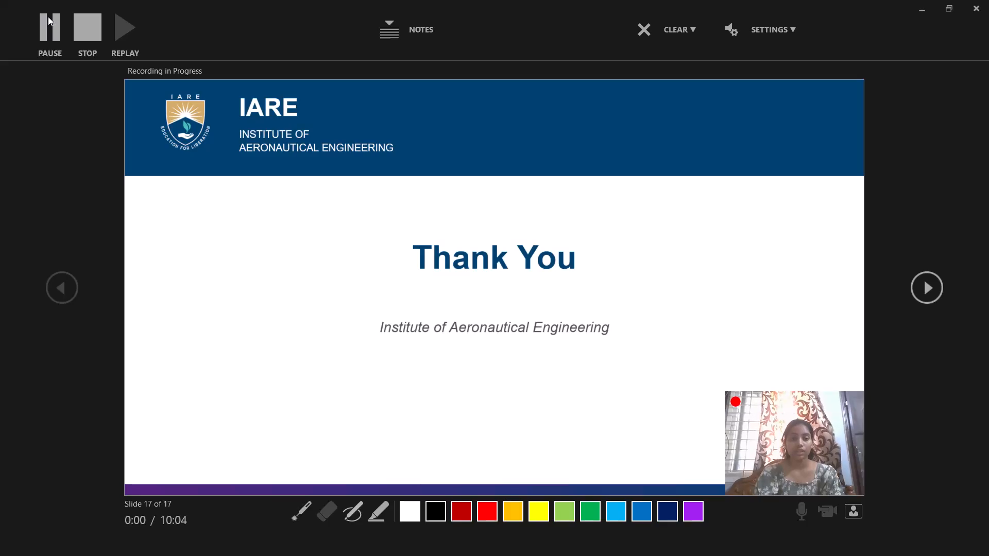
# Finish the narrated recording on slide 17, Thank You, and exit the recording view to the normal slide editor.
pyautogui.press('Right')
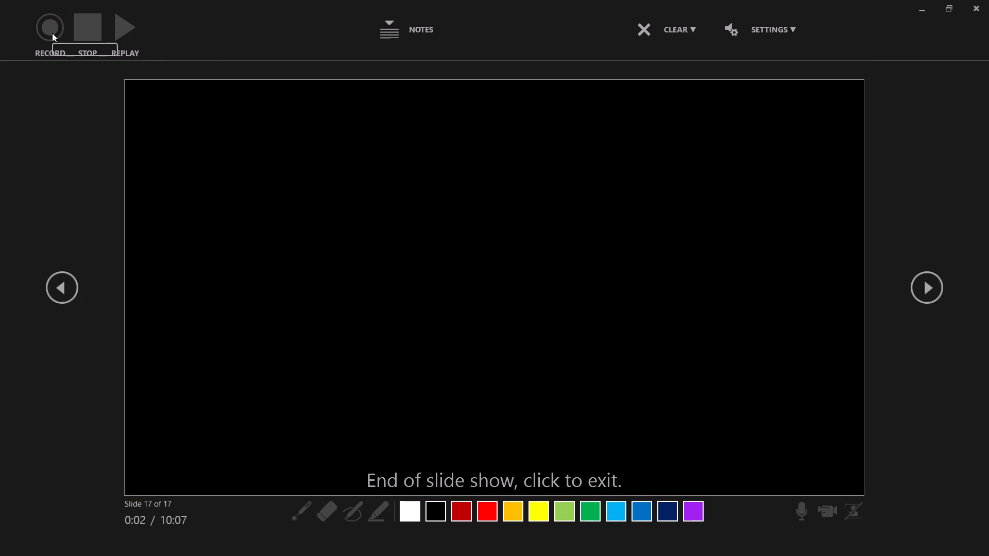
pyautogui.press('Escape')
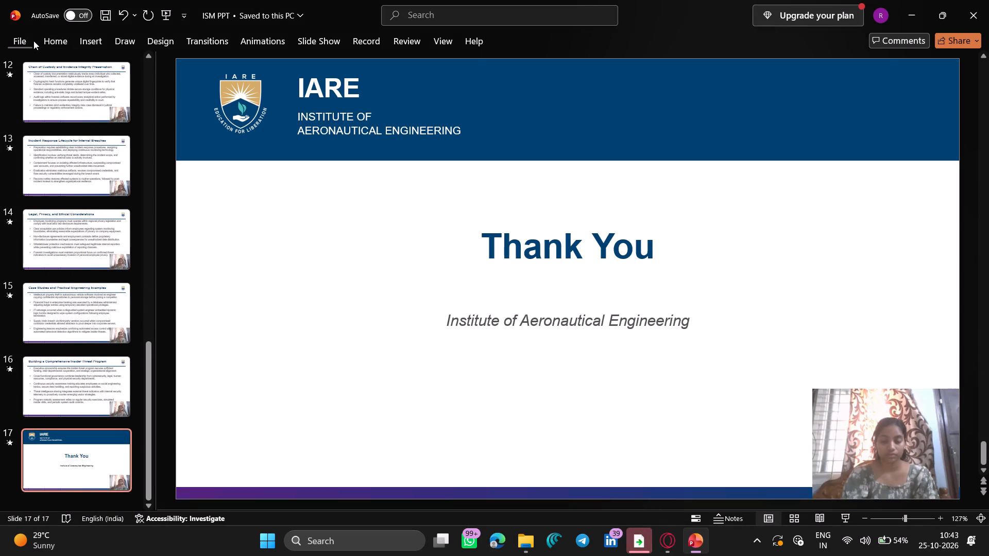
# Export the ISM PPT presentation as a Full HD (1080p) video using the recorded timings and narrations.
pyautogui.click(17, 47)
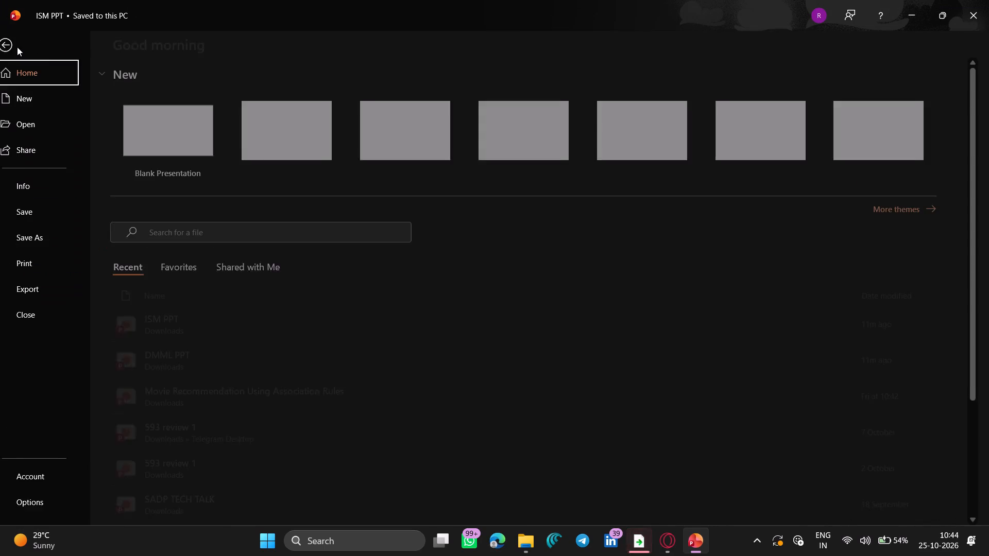
pyautogui.click(35, 281)
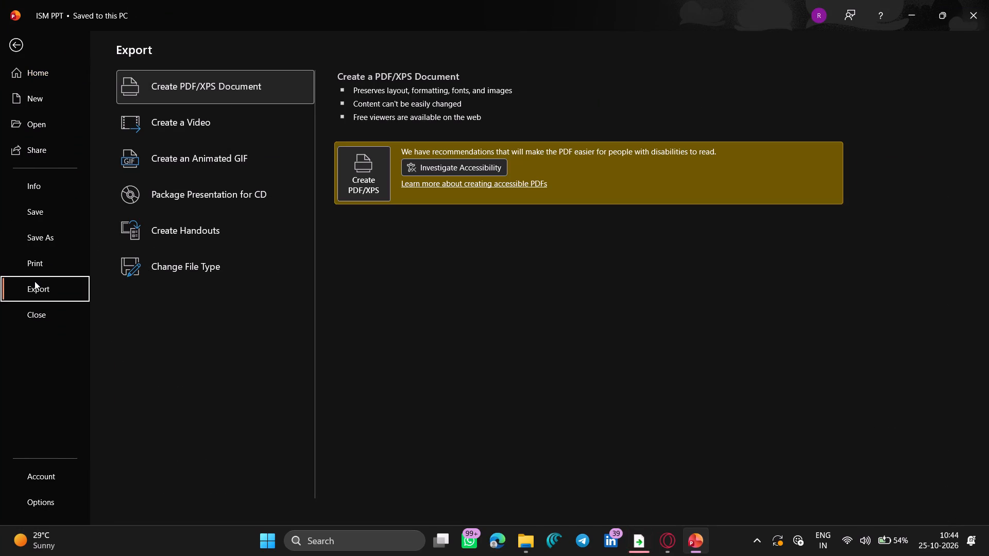
pyautogui.click(236, 119)
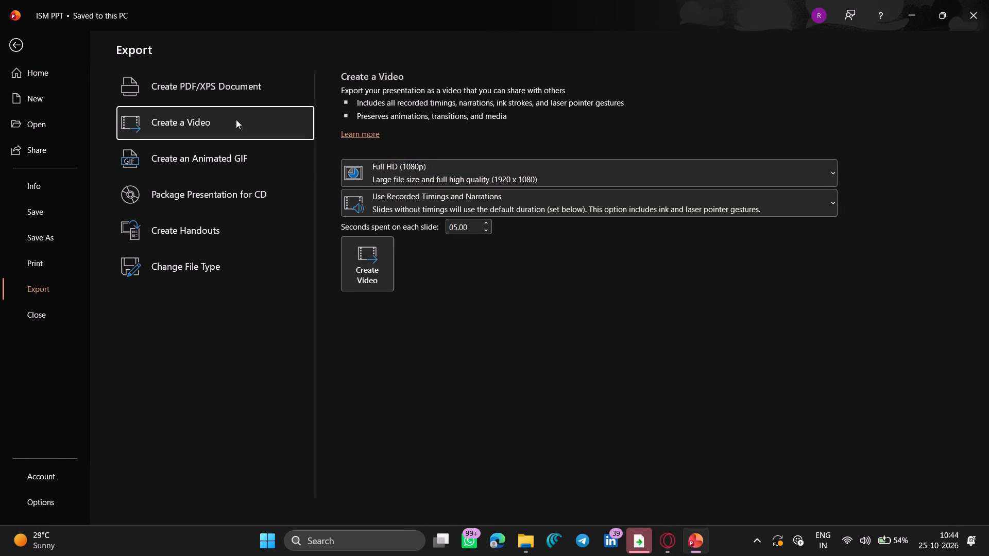
pyautogui.click(359, 244)
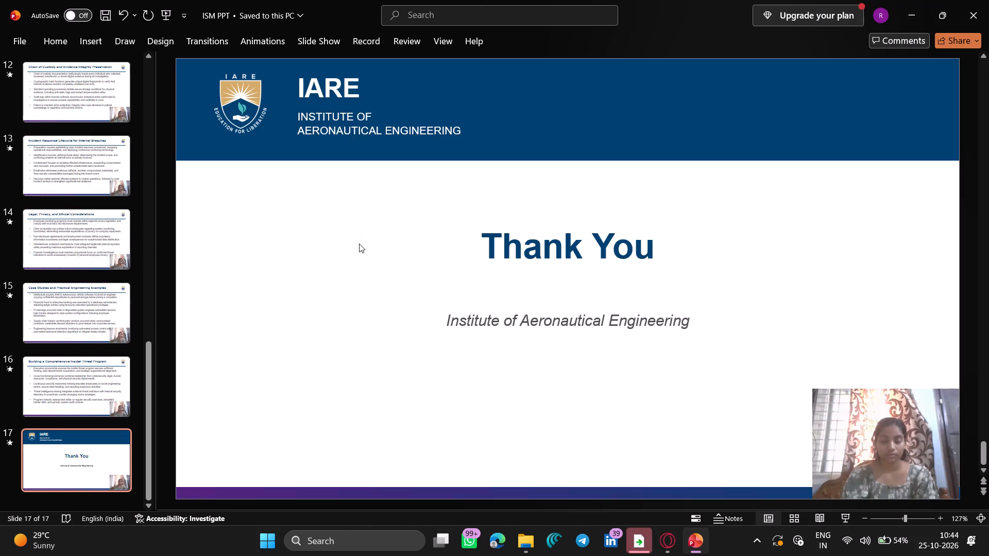
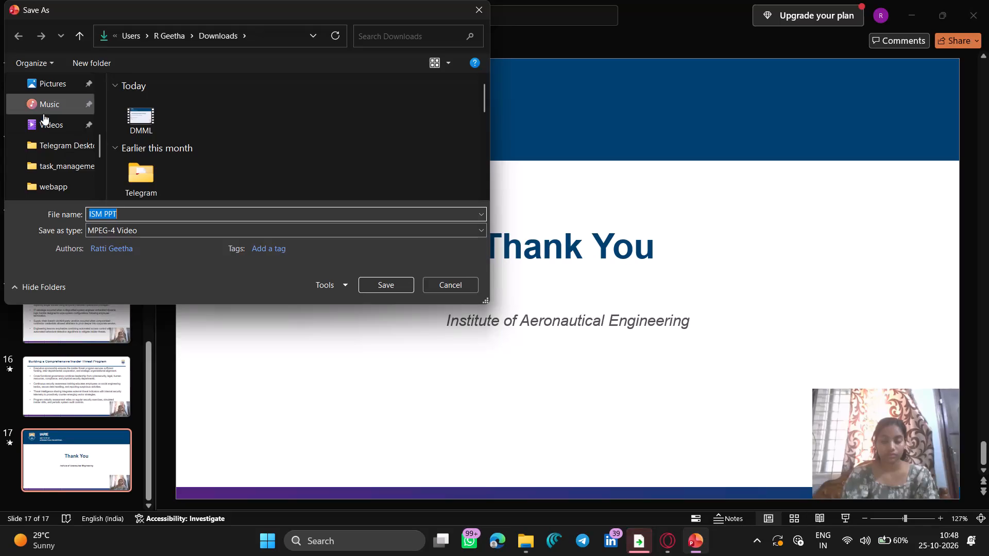
# Save the exported presentation as an MPEG-4 video named ISM in the Downloads folder.
pyautogui.scroll(-1, 43, 114)
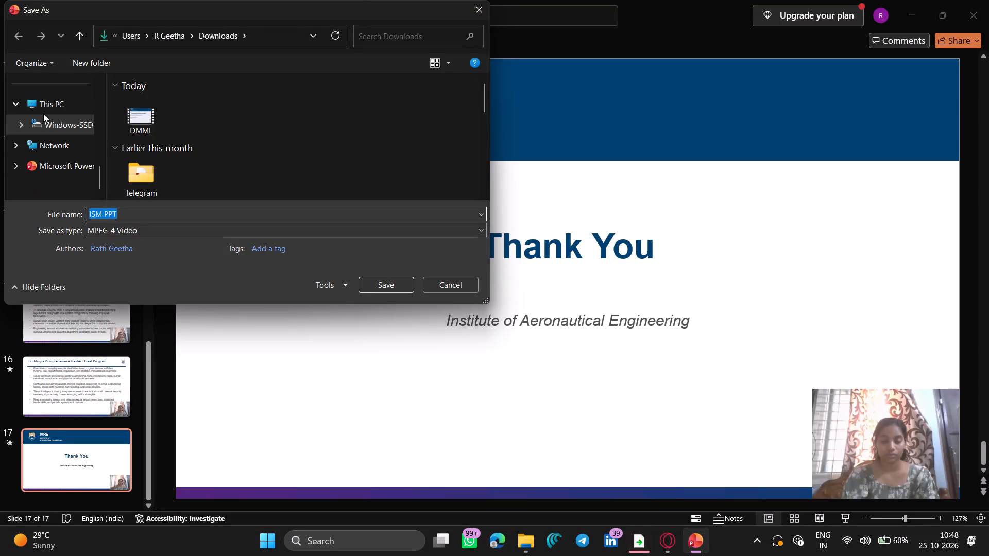
pyautogui.scroll(-1, 43, 114)
pyautogui.scroll(1, 44, 125)
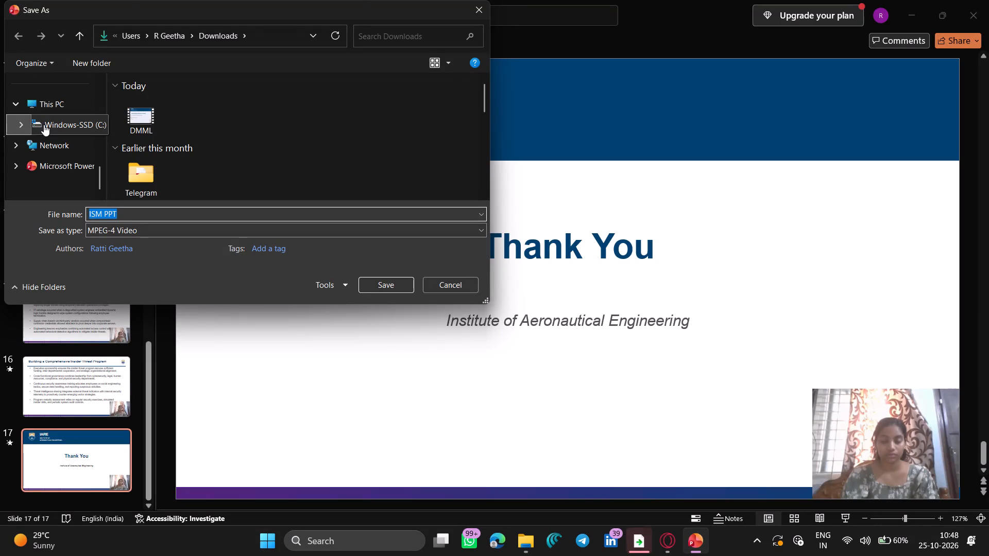
pyautogui.scroll(1, 44, 125)
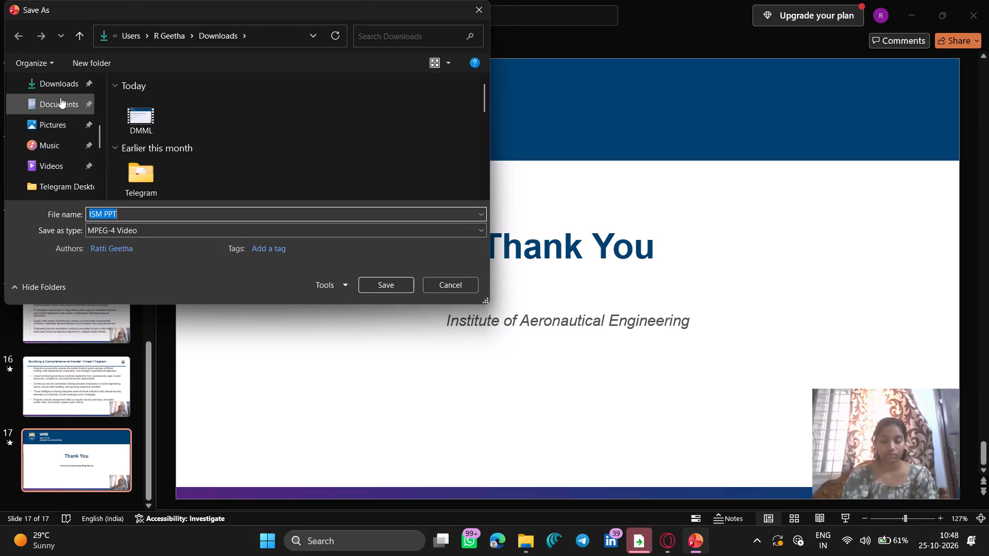
pyautogui.click(60, 90)
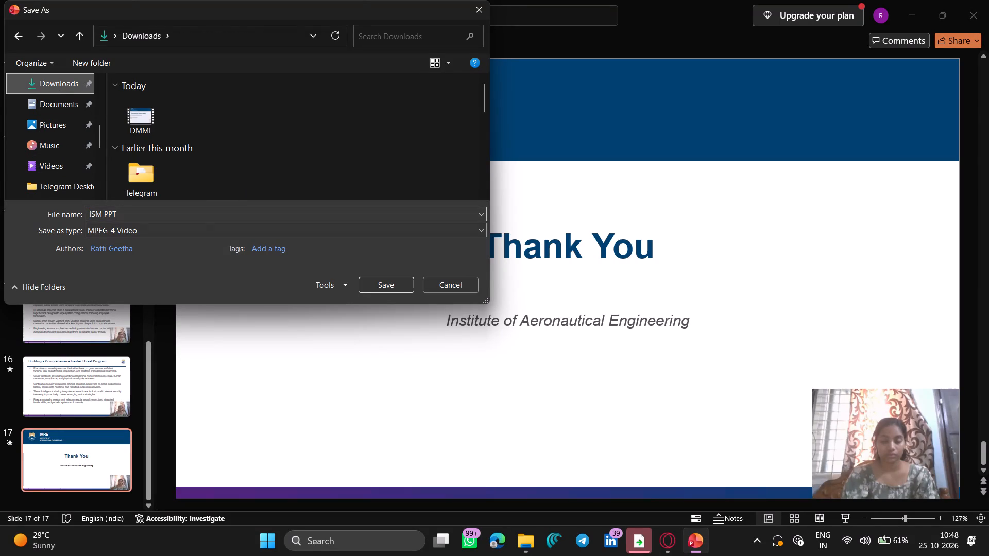
pyautogui.click(202, 211)
pyautogui.click(202, 211)
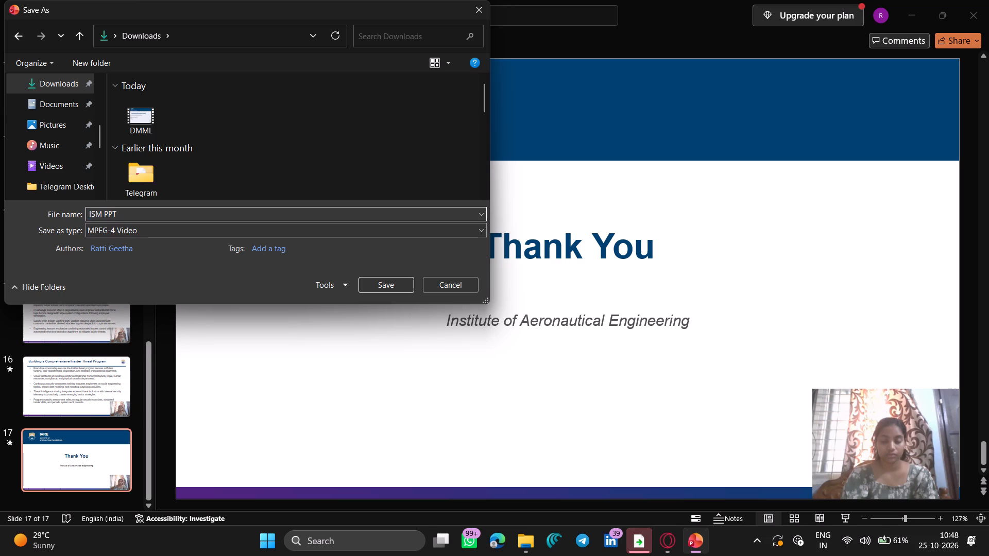
pyautogui.press('BackSpace')
pyautogui.press('BackSpace')
pyautogui.press('BackSpace')
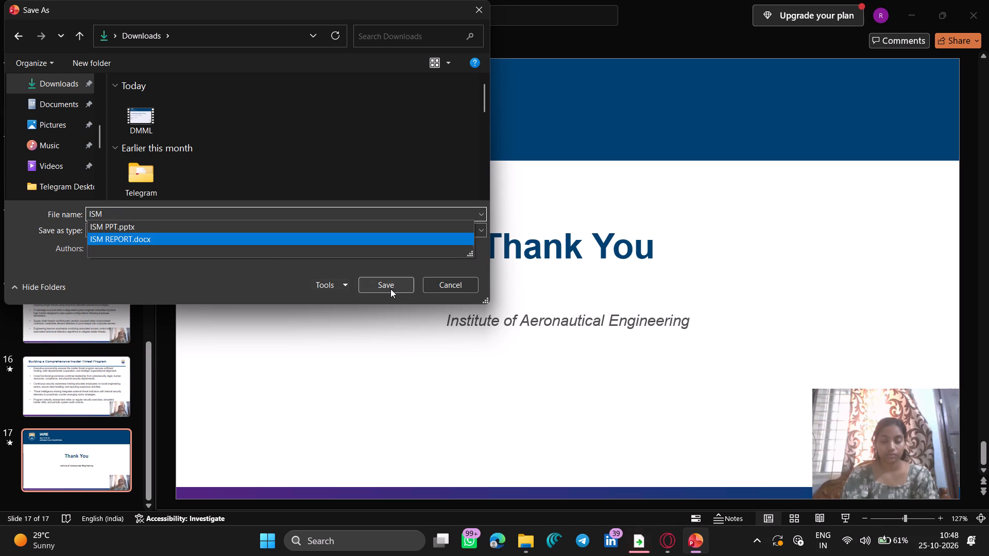
pyautogui.click(390, 289)
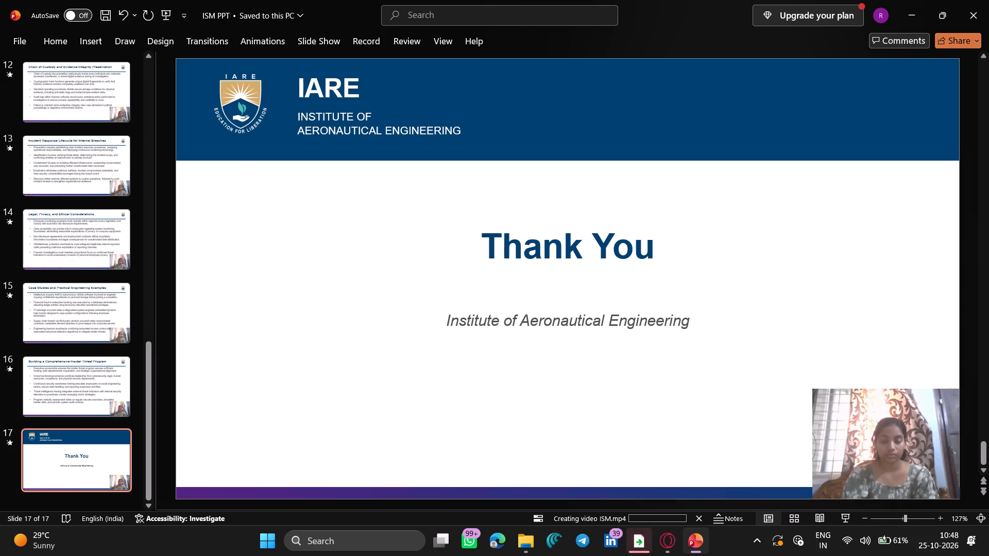
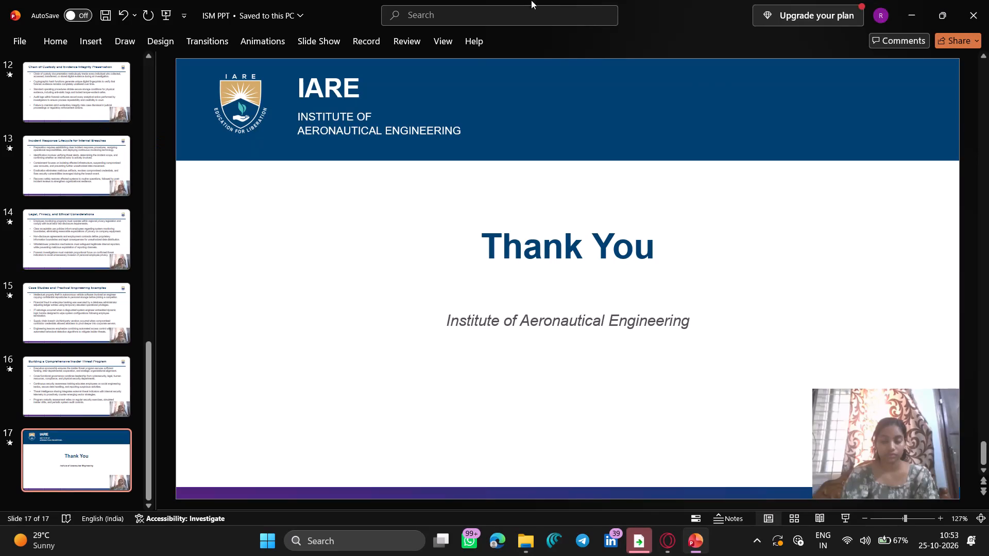
# Close the ISM PPT presentation and save its changes in the Downloads folder.
pyautogui.click(986, 1)
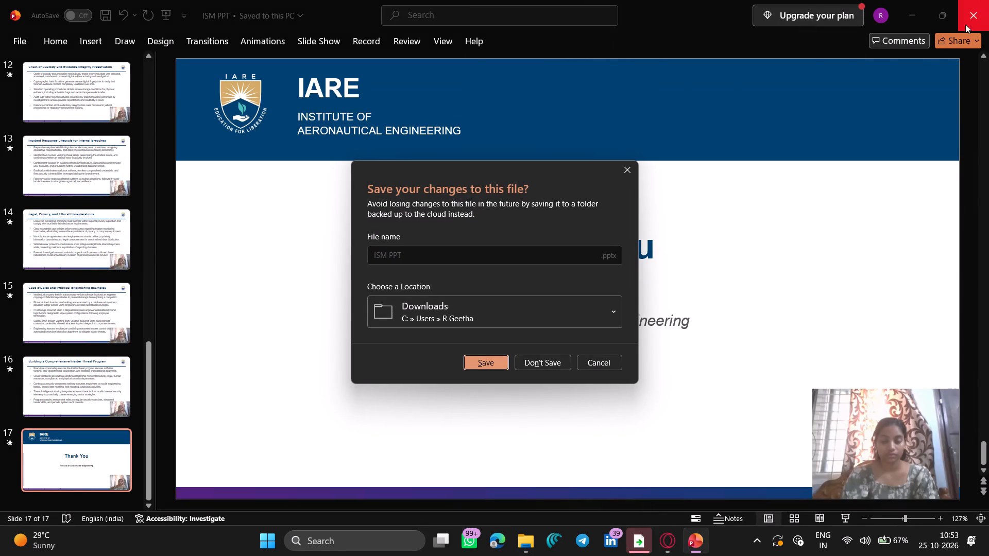
pyautogui.click(489, 366)
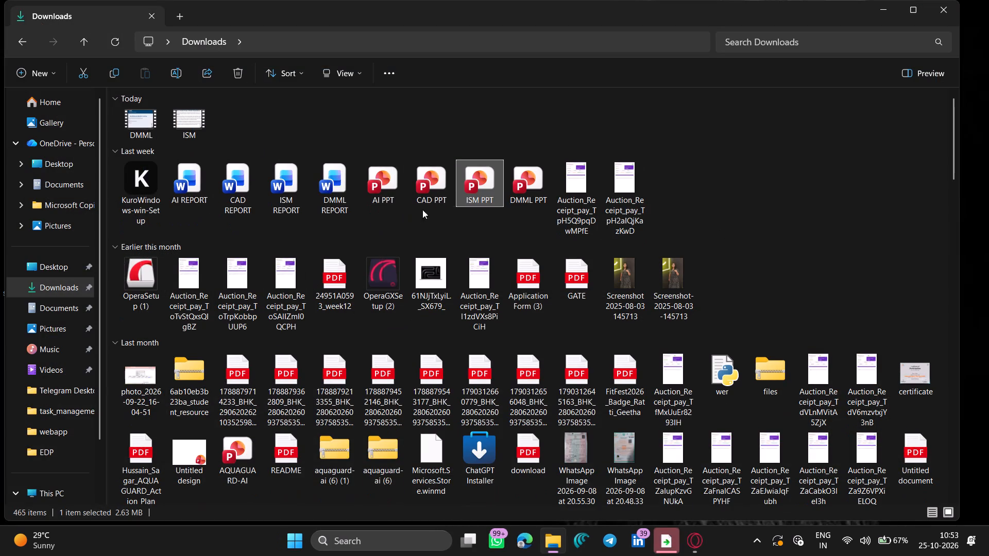
# Open the CAD PPT presentation from the Downloads folder and enable editing.
pyautogui.doubleClick(428, 178)
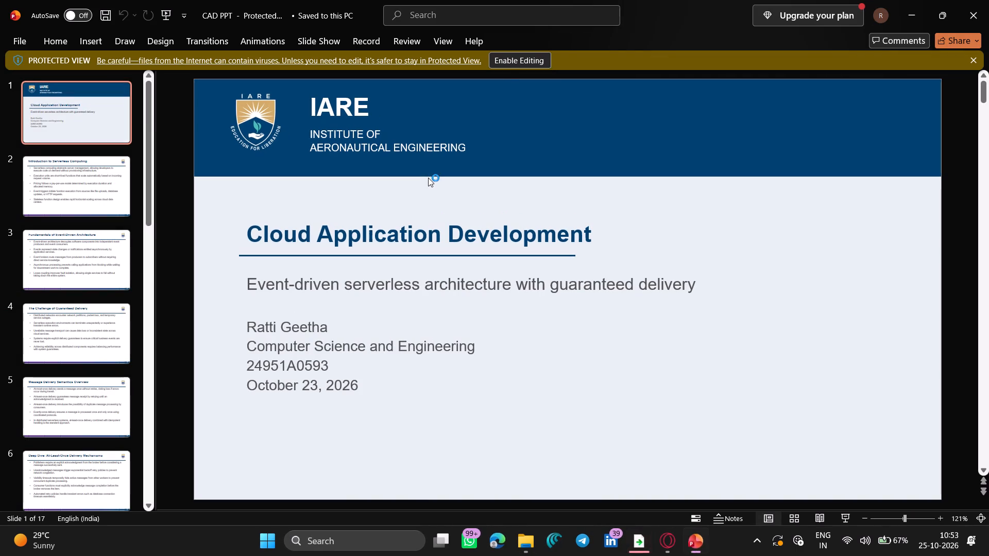
pyautogui.click(504, 61)
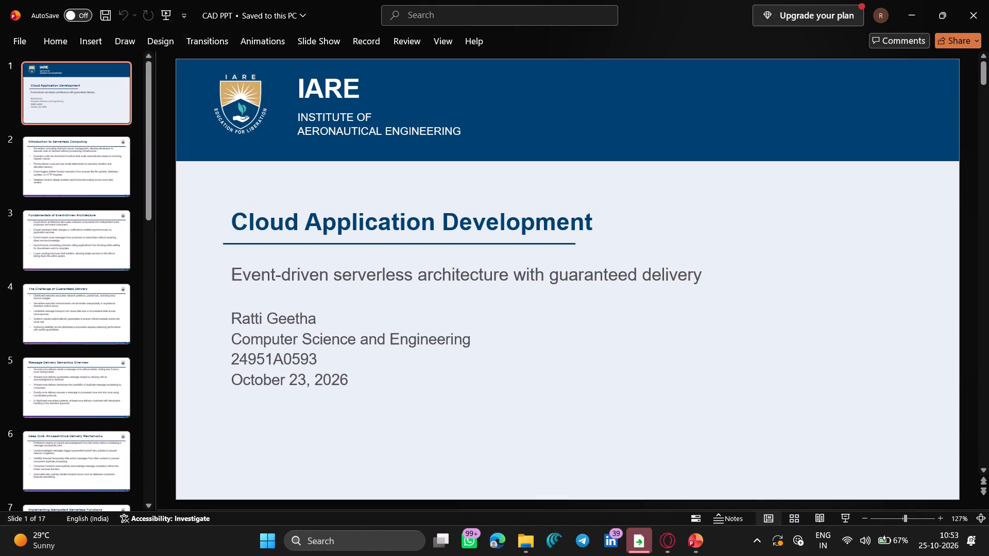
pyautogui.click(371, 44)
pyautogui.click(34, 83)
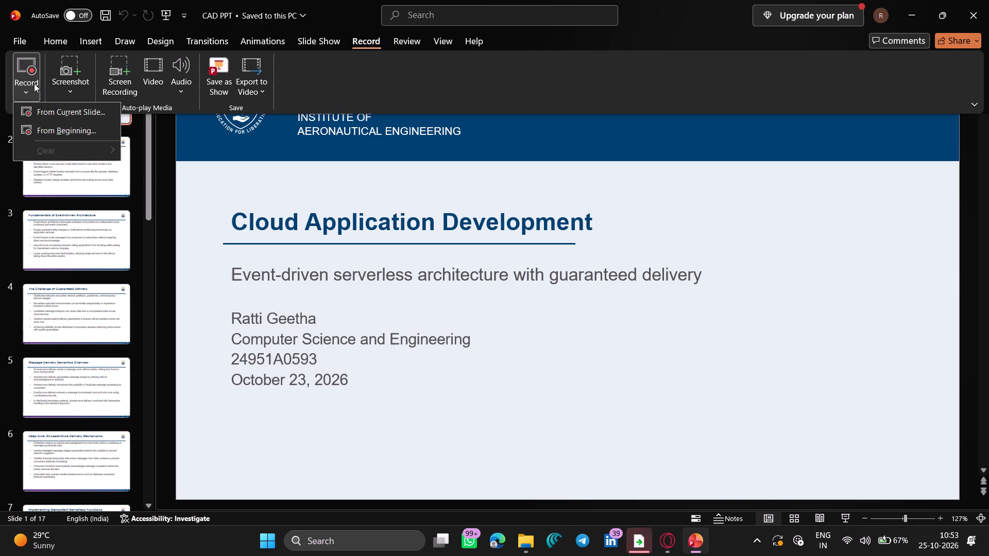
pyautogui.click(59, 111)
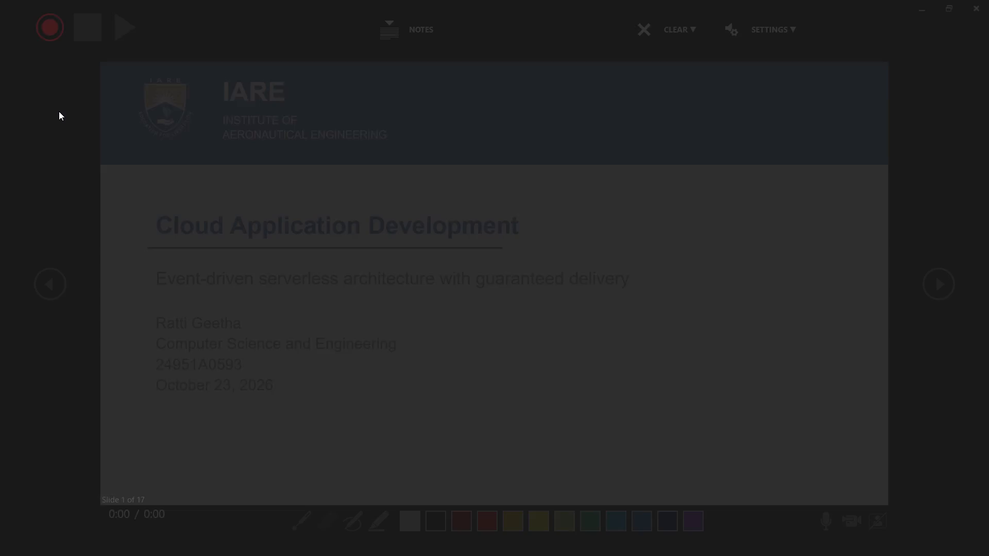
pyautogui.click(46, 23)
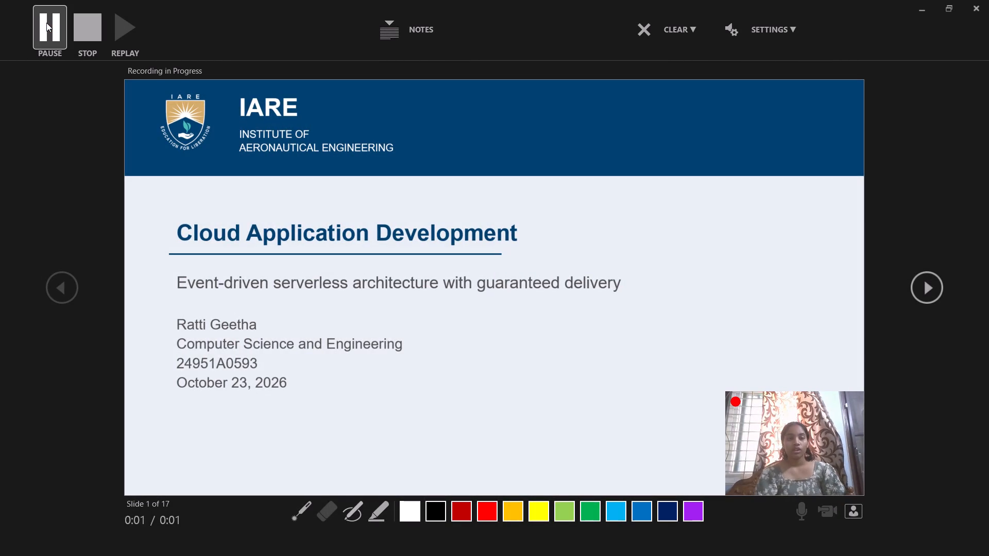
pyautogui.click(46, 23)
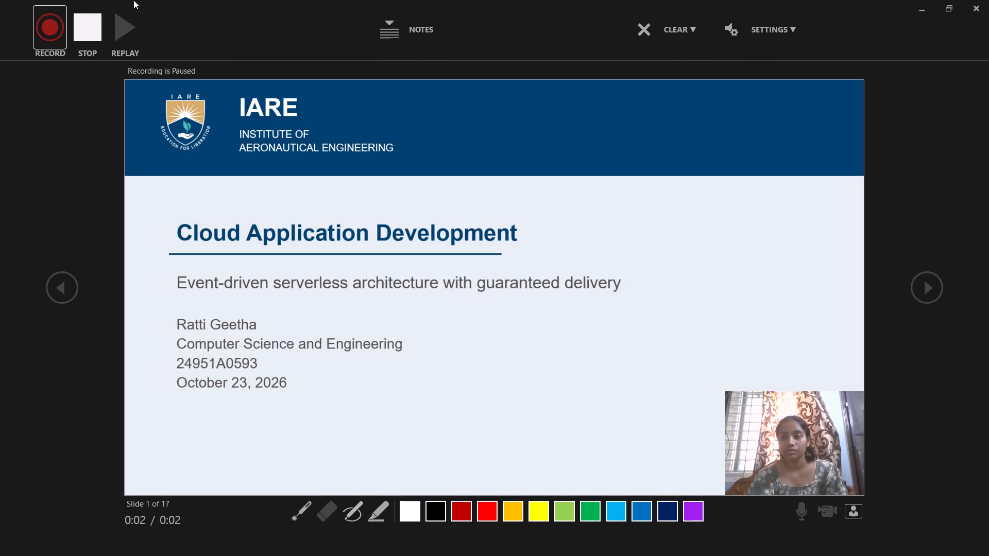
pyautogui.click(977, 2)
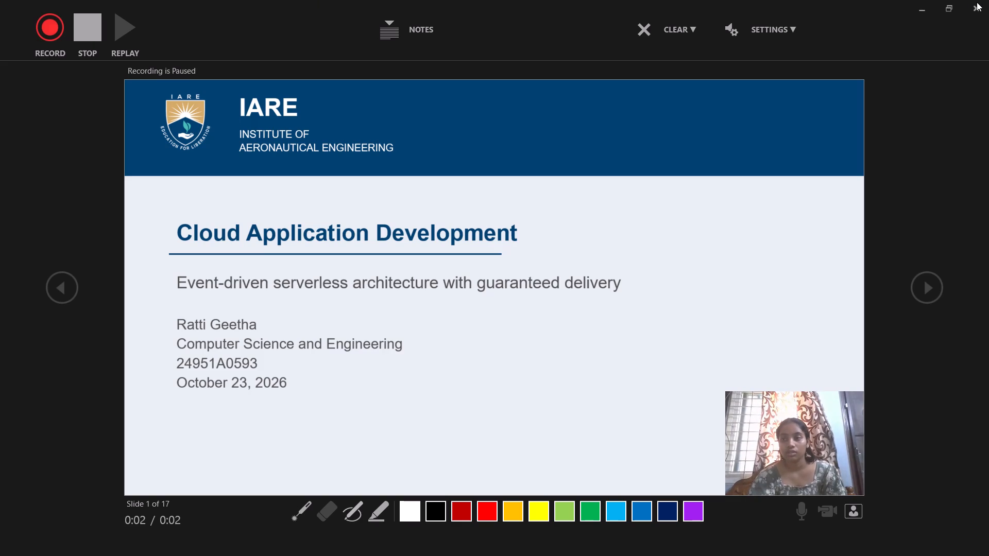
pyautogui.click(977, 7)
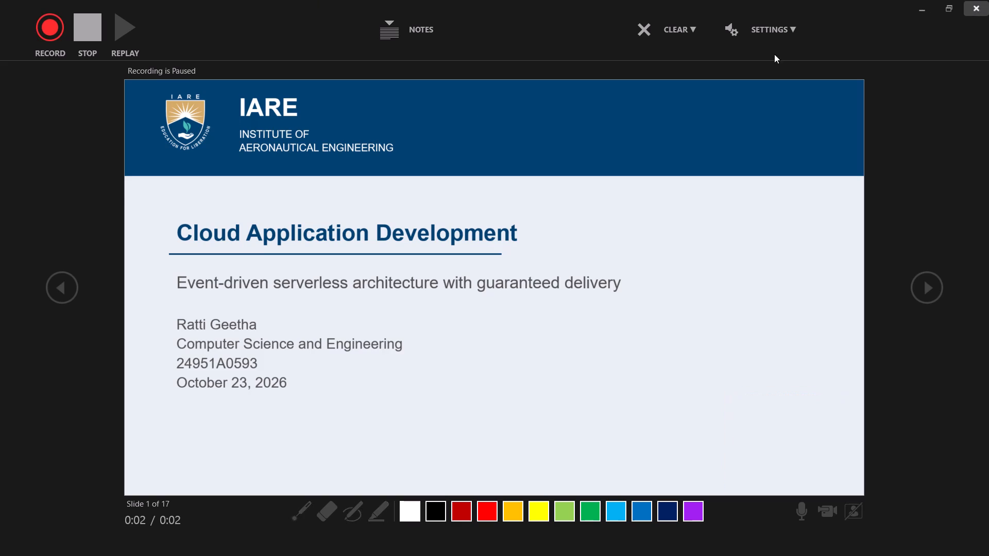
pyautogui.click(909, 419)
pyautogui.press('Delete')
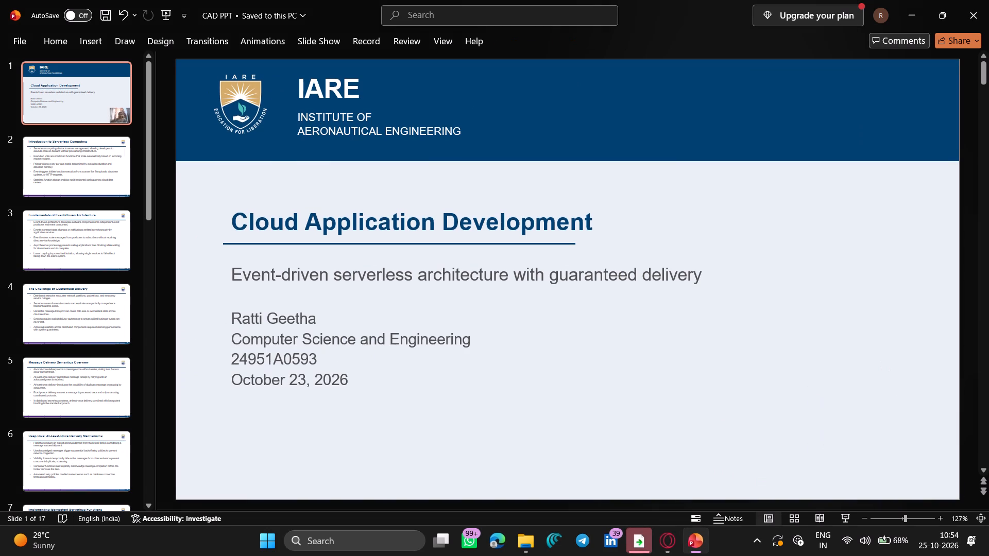
# Play the exported ISM video from the Downloads folder to check it, and close the player and the folder window.
pyautogui.click(531, 540)
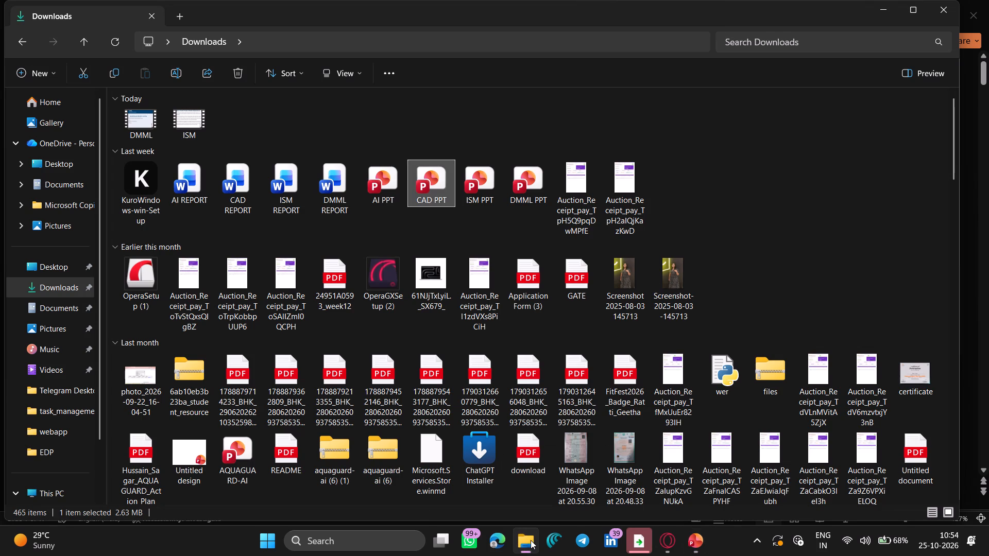
pyautogui.doubleClick(198, 112)
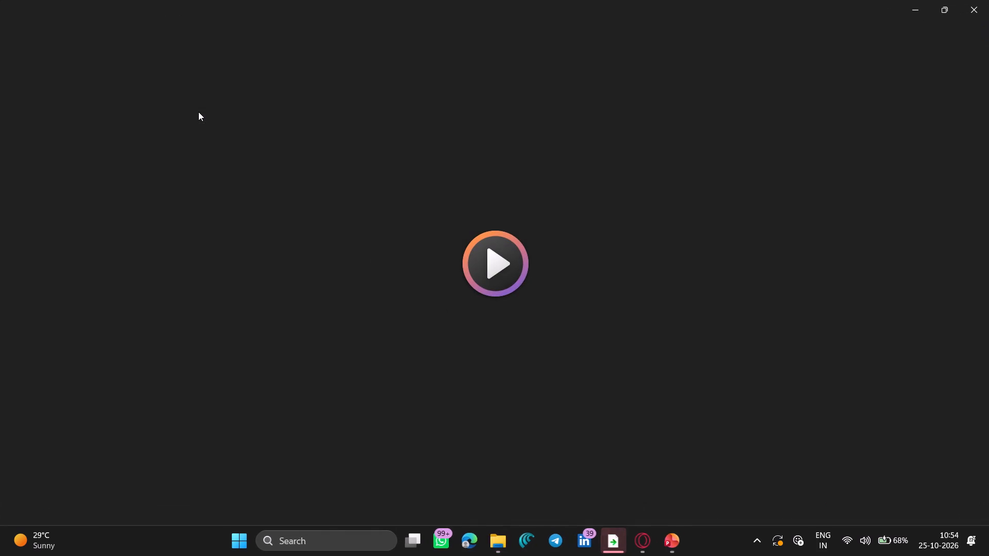
pyautogui.click(501, 262)
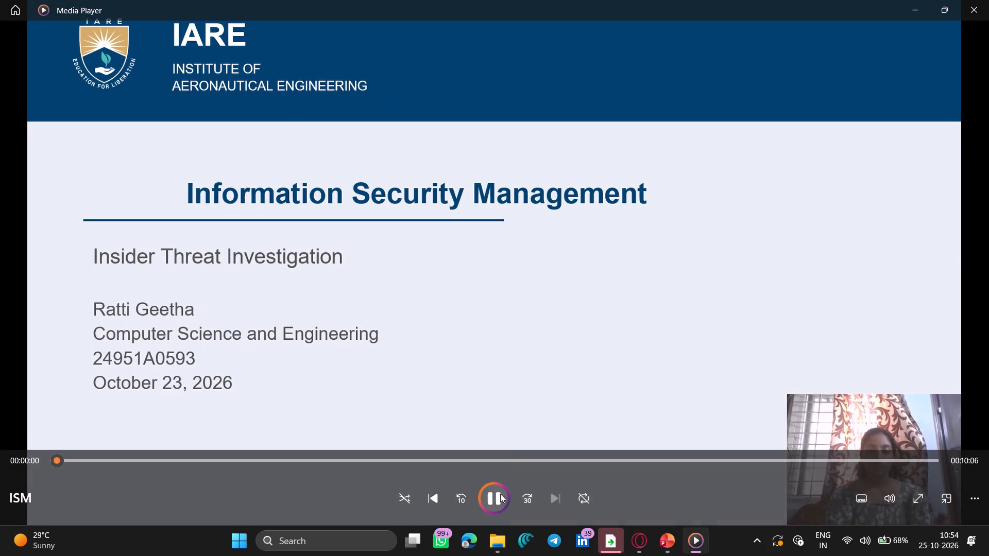
pyautogui.click(988, 0)
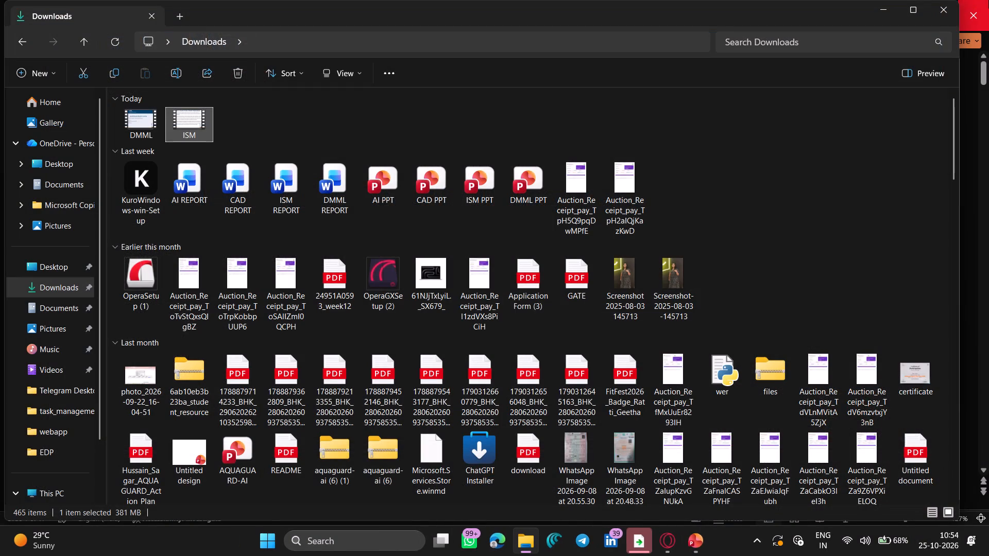
pyautogui.click(948, 6)
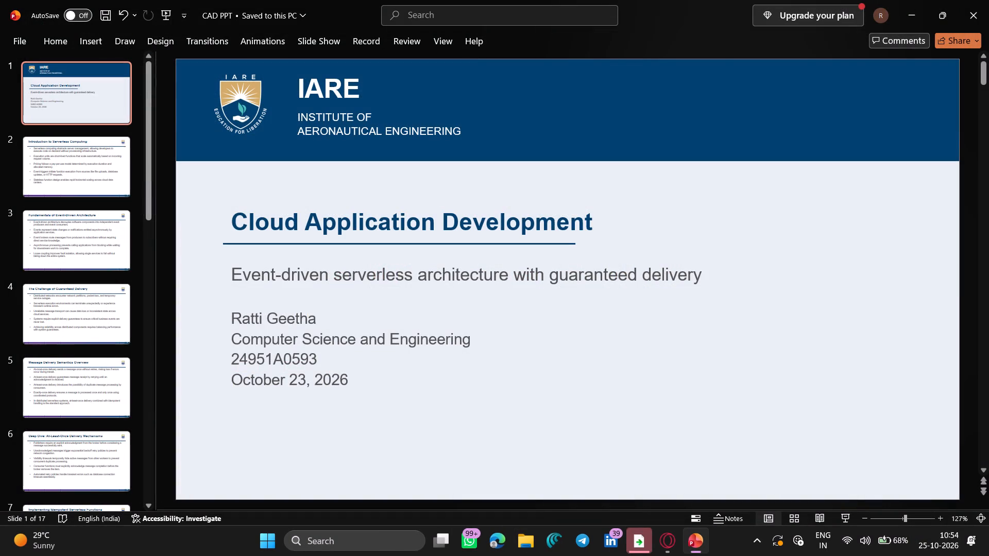
# Record the narrated camera presentation of CAD PPT from the Cloud Application Development title slide and advance to slide 2, Introduction to Serverless Computing.
pyautogui.click(377, 49)
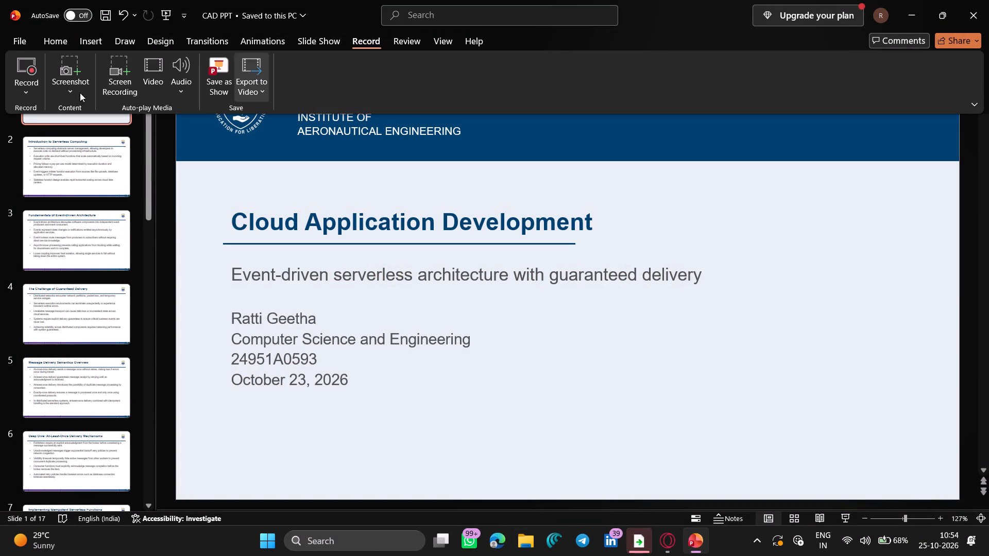
pyautogui.click(19, 81)
pyautogui.click(43, 111)
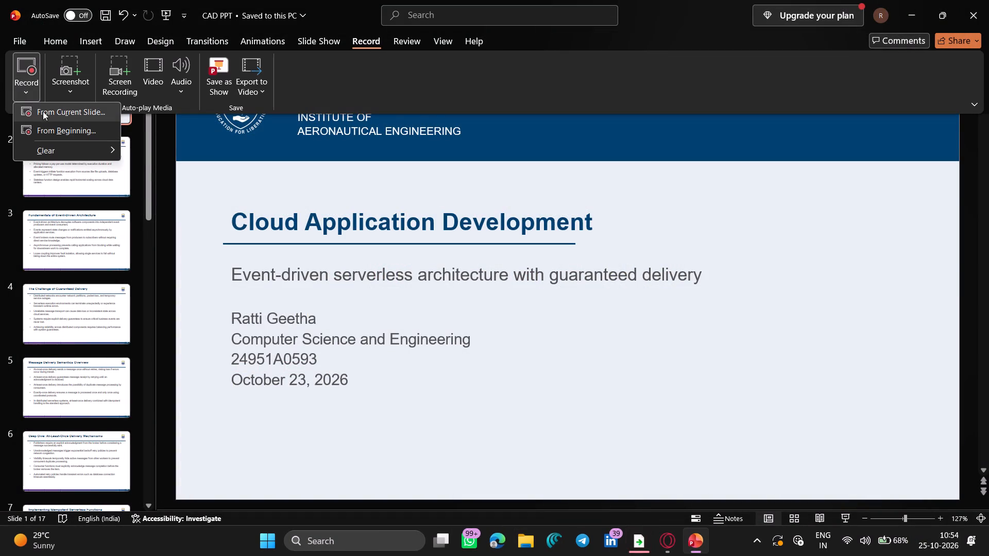
pyautogui.click(49, 36)
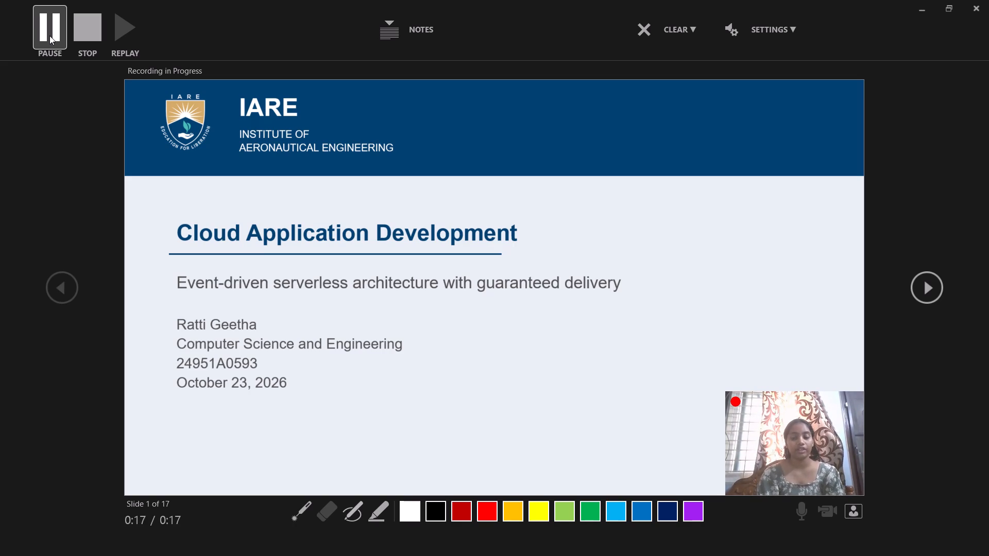
pyautogui.press('Right')
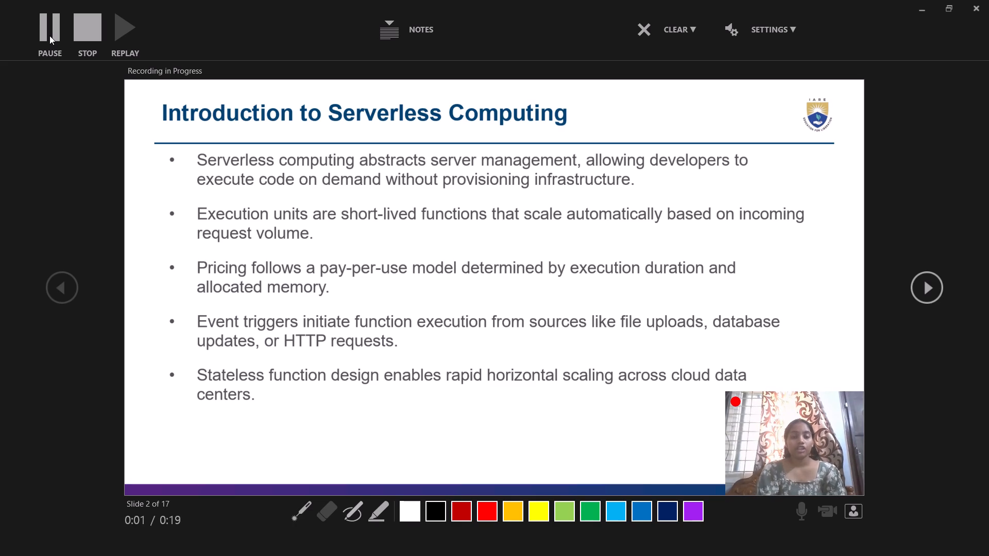
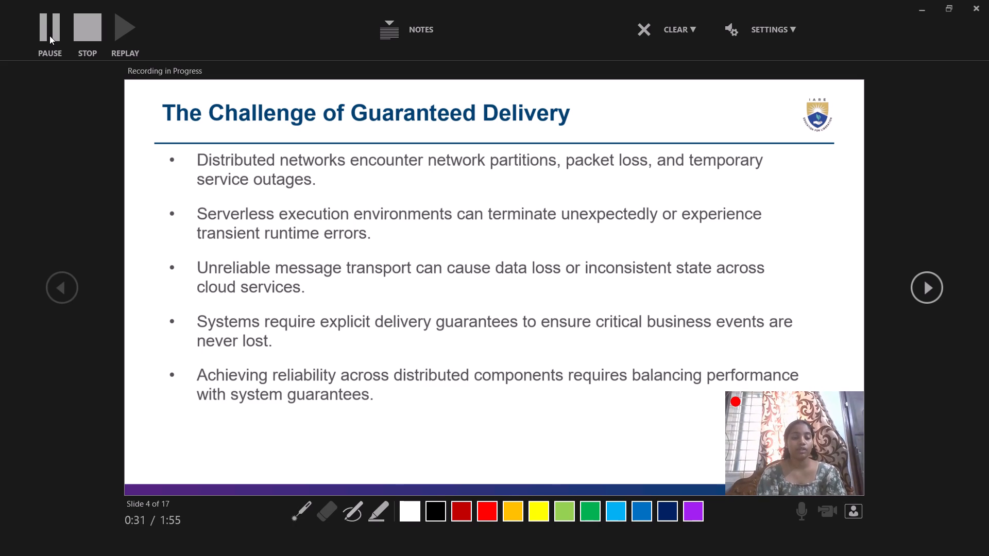
# Continue the narrated camera recording from slide 4, The Challenge of Guaranteed Delivery, to slide 5, Message Delivery Semantics Overview.
pyautogui.press('Right')
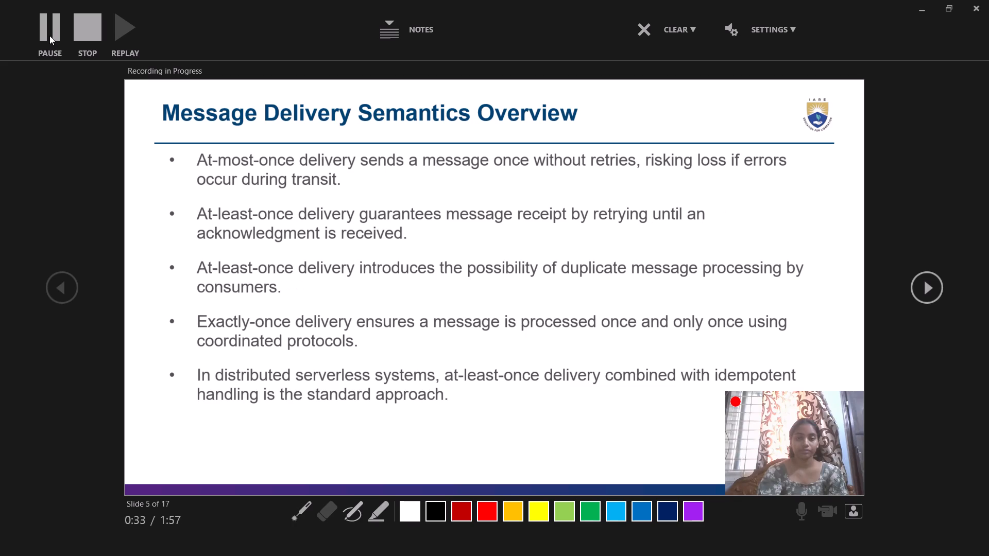
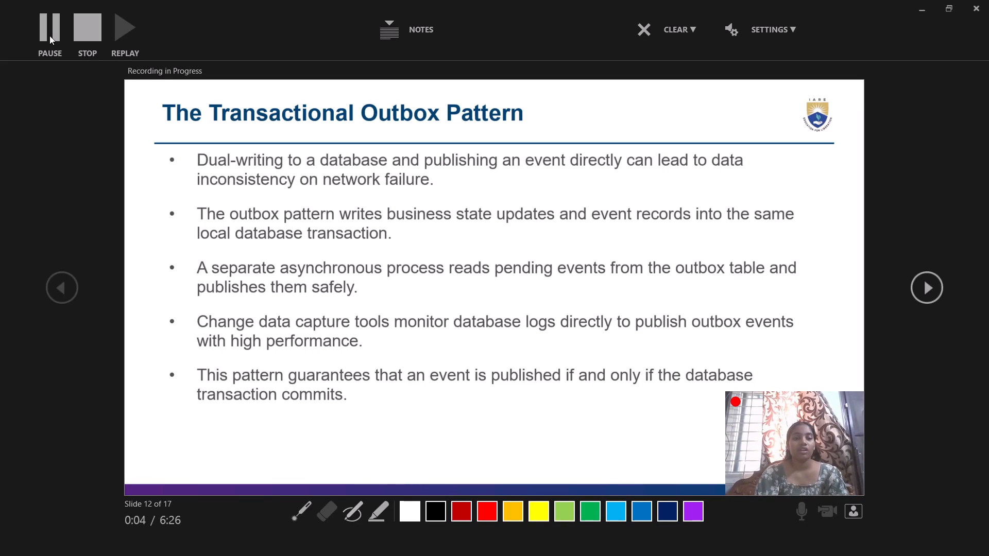
# Pause and resume the narrated recording on slide 12, The Transactional Outbox Pattern, and continue to slide 13, Event Sourcing and CQRS Patterns.
pyautogui.click(49, 36)
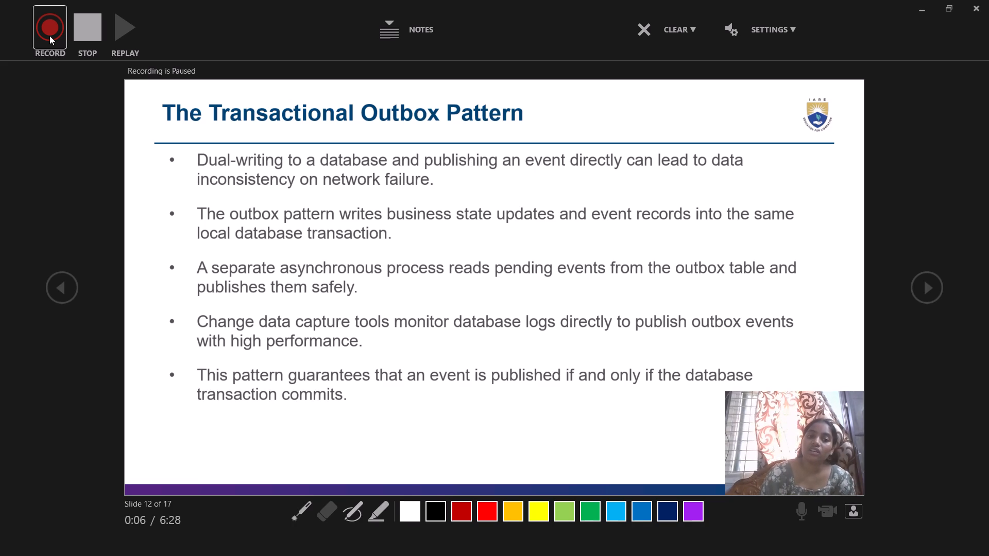
pyautogui.click(49, 36)
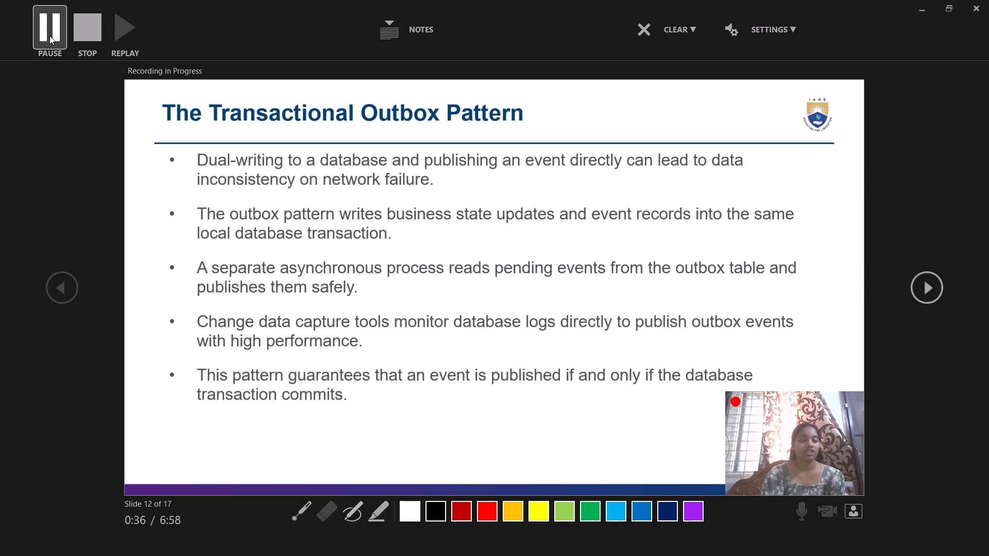
pyautogui.press('Right')
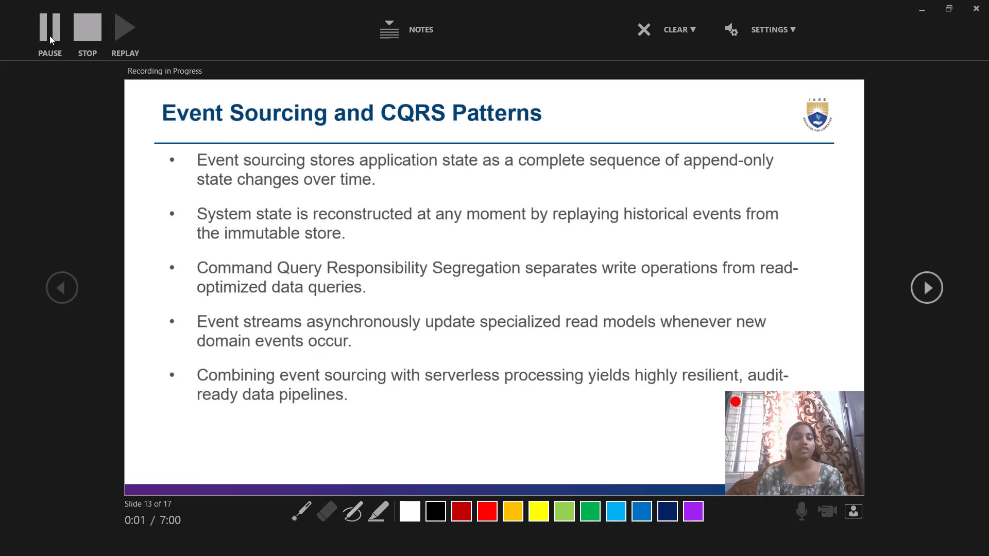